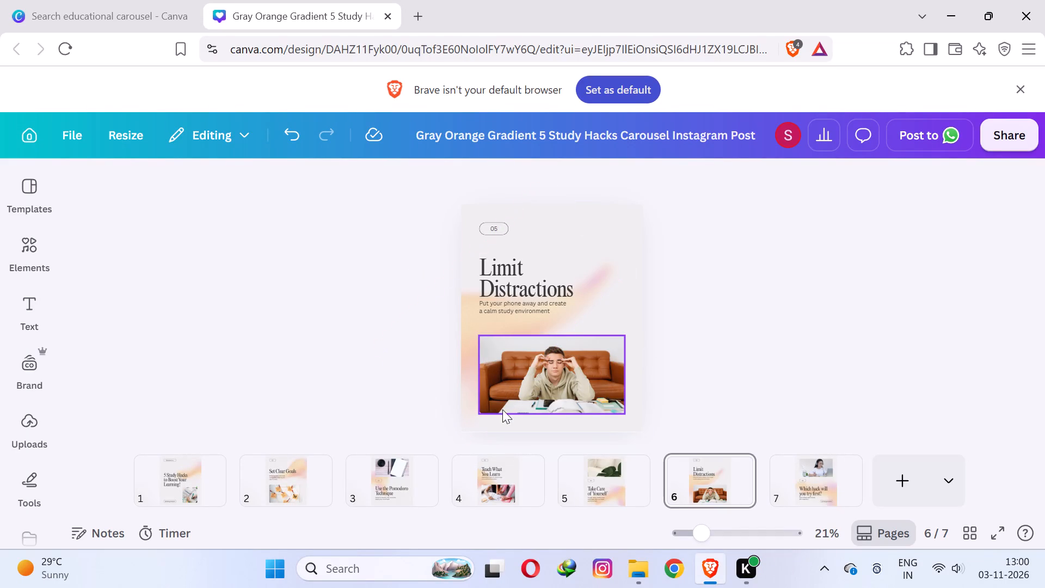
On page 1, replace the company name in the small rounded label above the heading with DMLT in uppercase.
{"action": "left_click", "coordinate": [551, 380]}
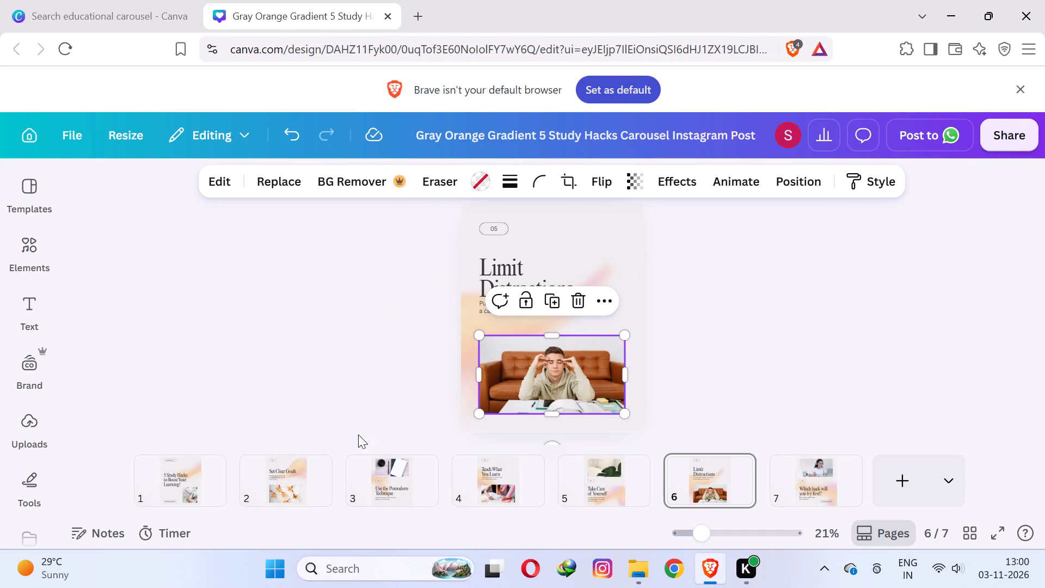
{"action": "left_click", "coordinate": [177, 474]}
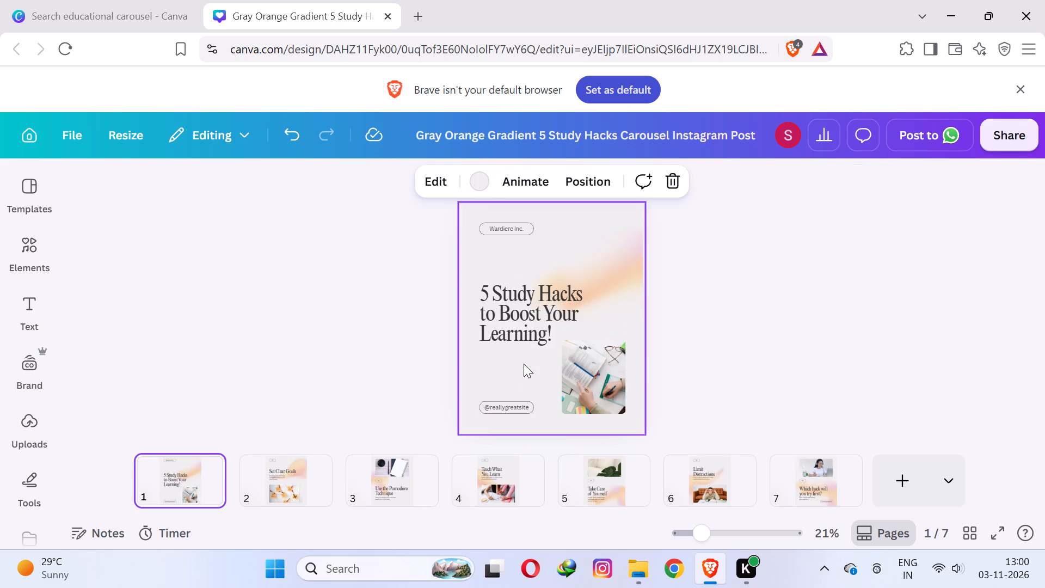
{"action": "left_click", "coordinate": [531, 327]}
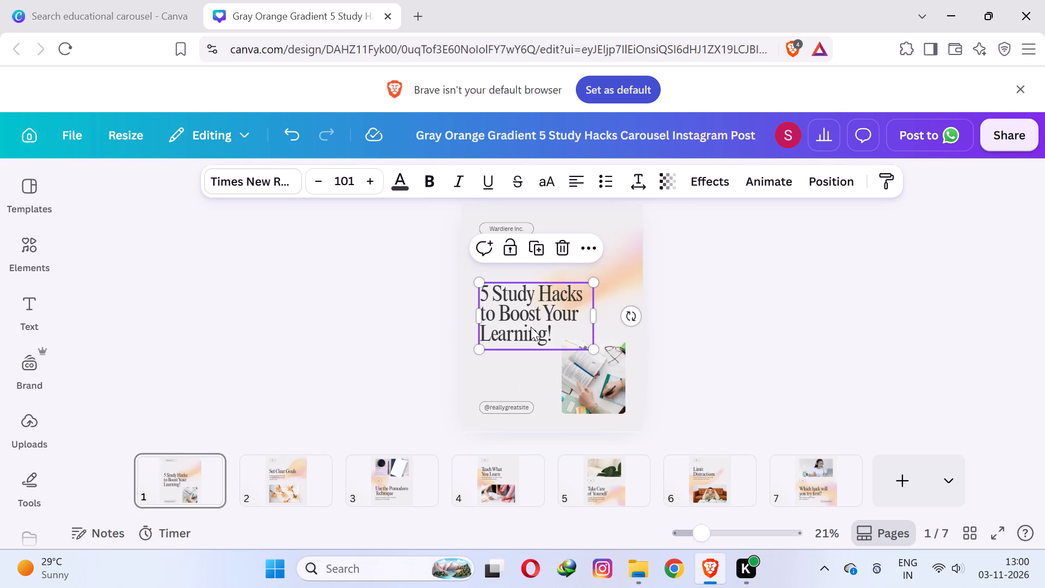
{"action": "left_click", "coordinate": [763, 332]}
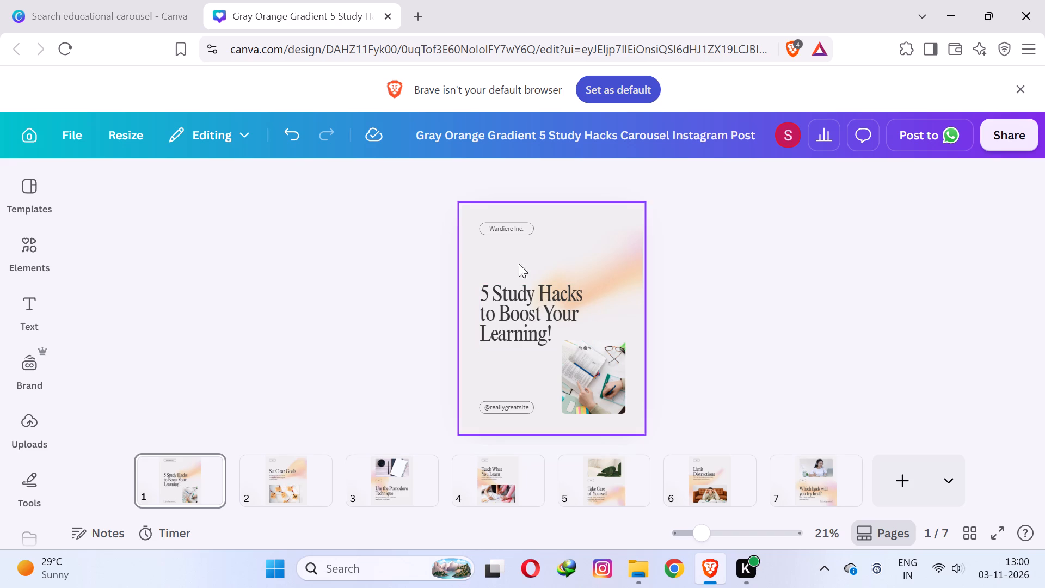
{"action": "triple_click", "coordinate": [500, 226]}
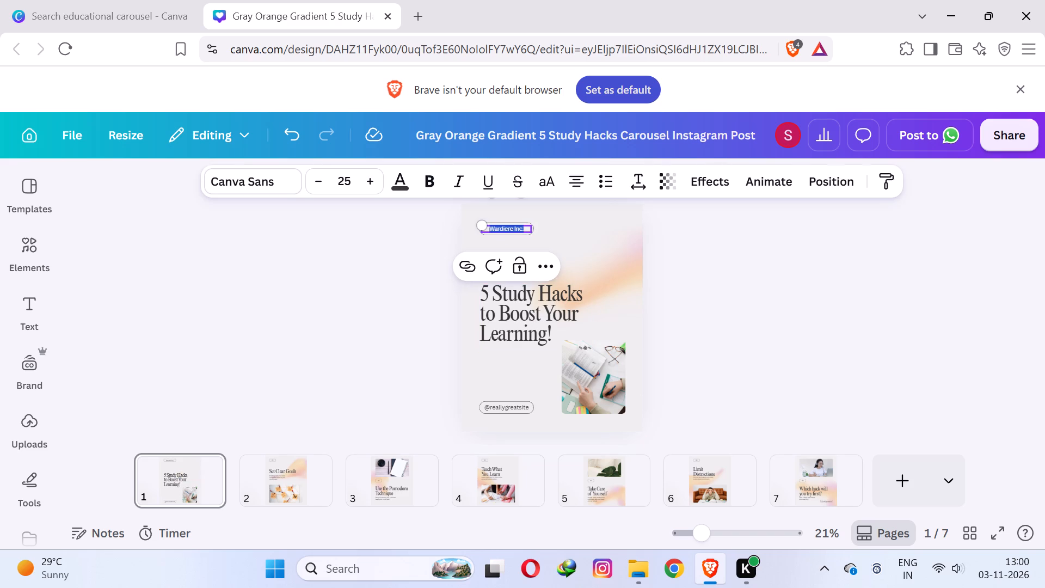
{"action": "key", "text": "d"}
{"action": "key", "text": "m"}
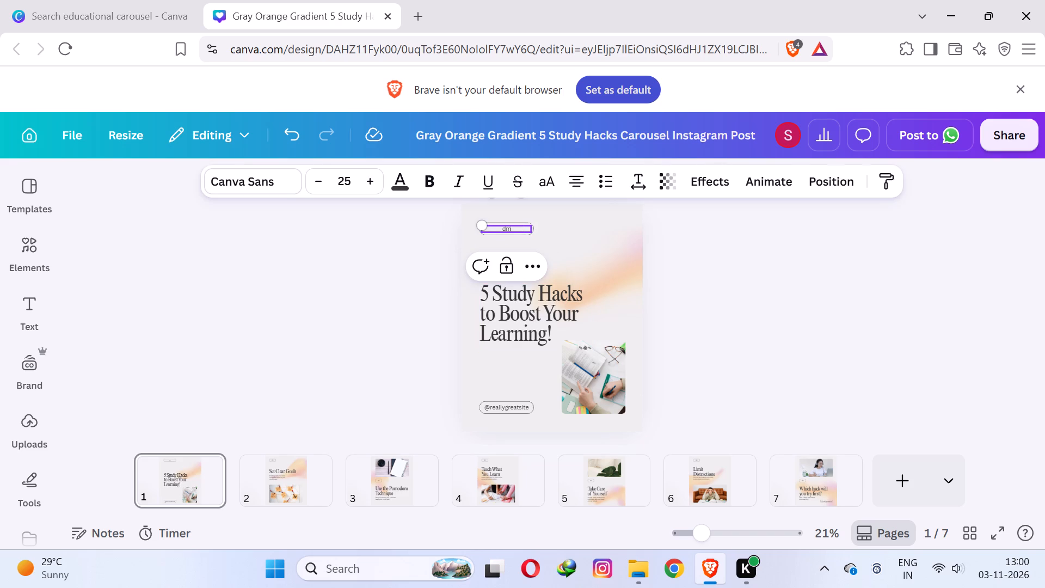
{"action": "type", "text": "lt"}
{"action": "left_click", "coordinate": [555, 181]}
{"action": "left_click", "coordinate": [740, 278]}
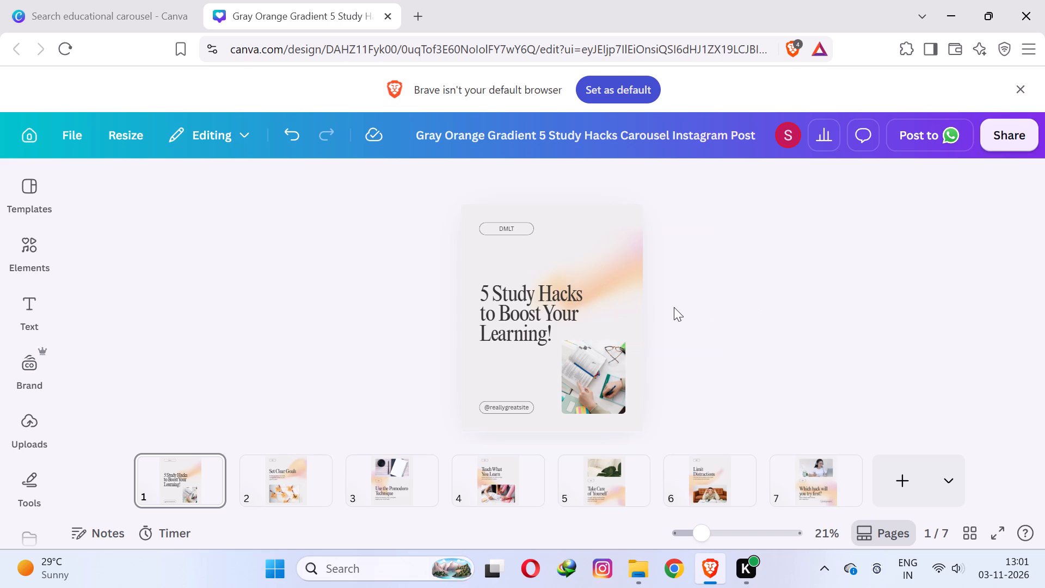
Replace the page 1 heading text with "5 lab & theory secrets".
{"action": "triple_click", "coordinate": [537, 310]}
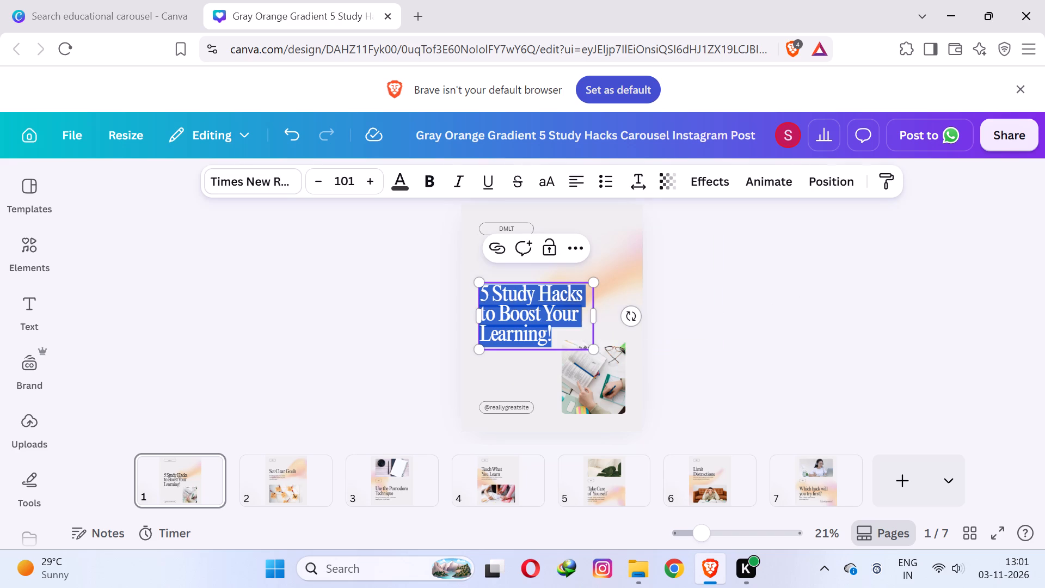
{"action": "type", "text": "5 lab"}
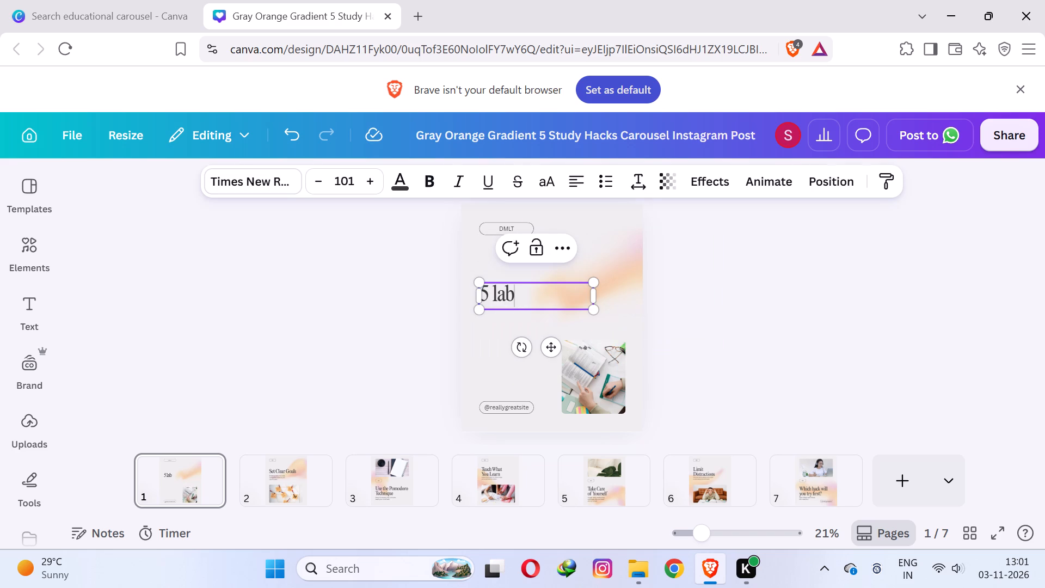
{"action": "key", "text": "shift+ampersand"}
{"action": "key", "text": "Left"}
{"action": "key", "text": "space"}
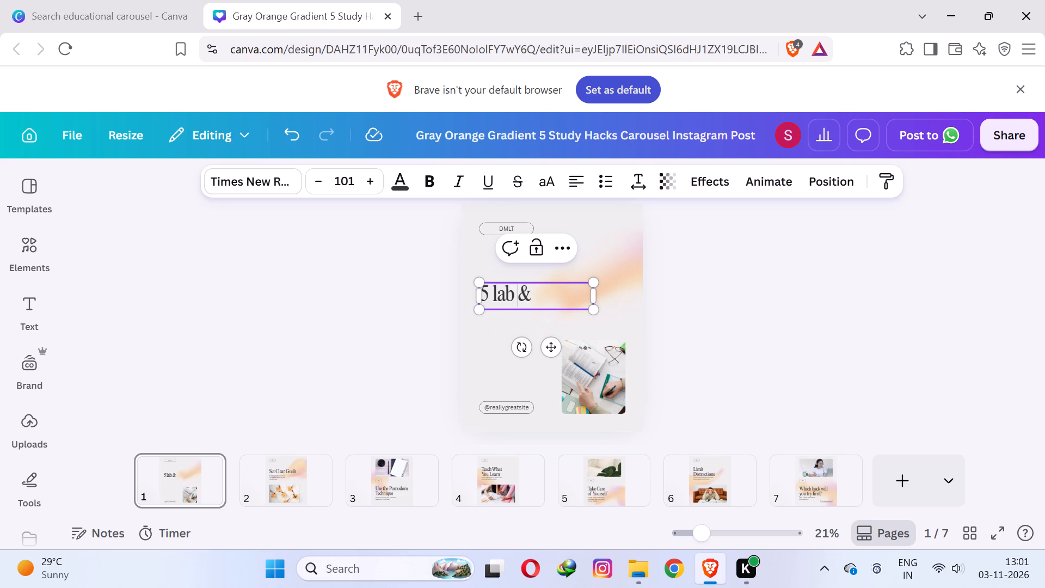
{"action": "key", "text": "Right"}
{"action": "key", "text": "Right"}
{"action": "key", "text": "space"}
{"action": "type", "text": "the"}
{"action": "type", "text": "ory"}
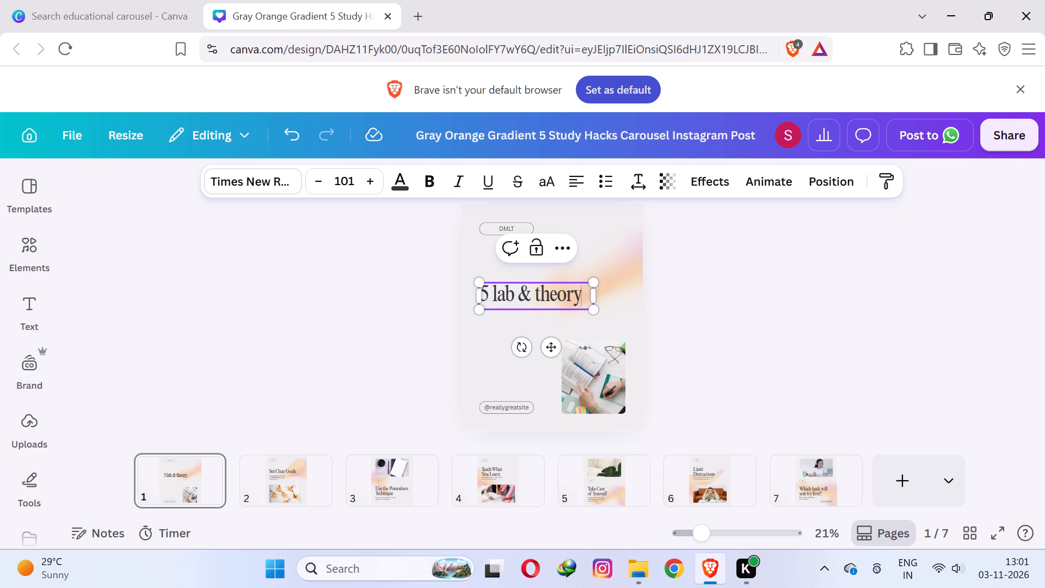
{"action": "key", "text": "space"}
{"action": "type", "text": "sec"}
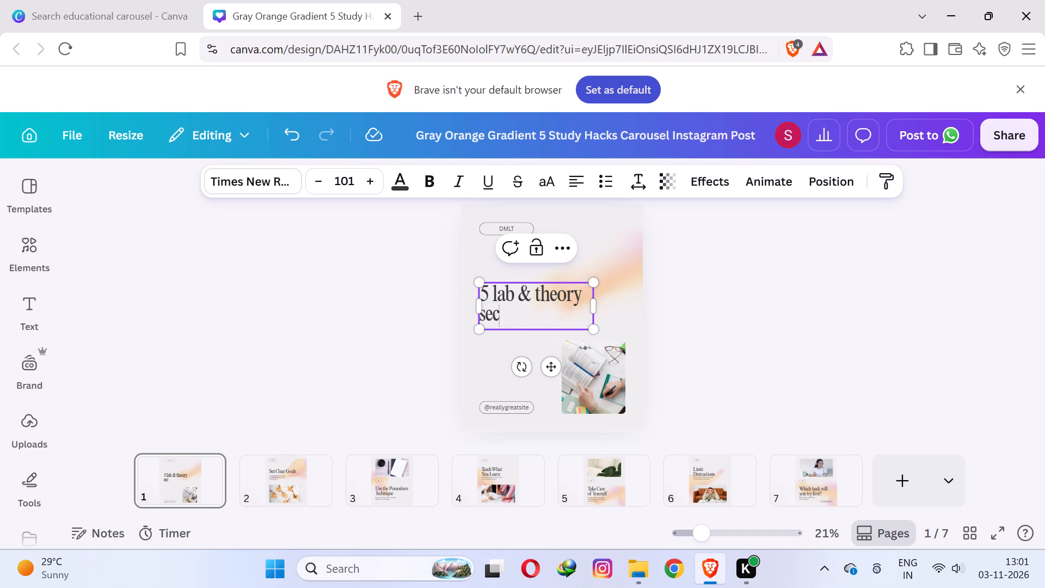
{"action": "type", "text": "rets"}
{"action": "left_click", "coordinate": [765, 324]}
Centre-align the page 1 heading text.
{"action": "left_click", "coordinate": [524, 305]}
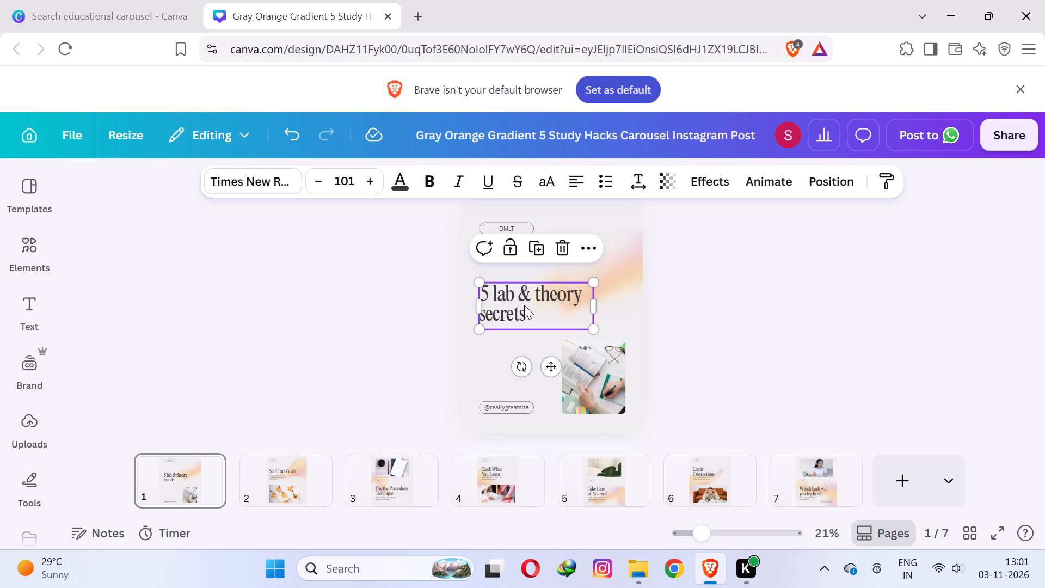
{"action": "left_click", "coordinate": [583, 187]}
{"action": "left_click", "coordinate": [880, 374]}
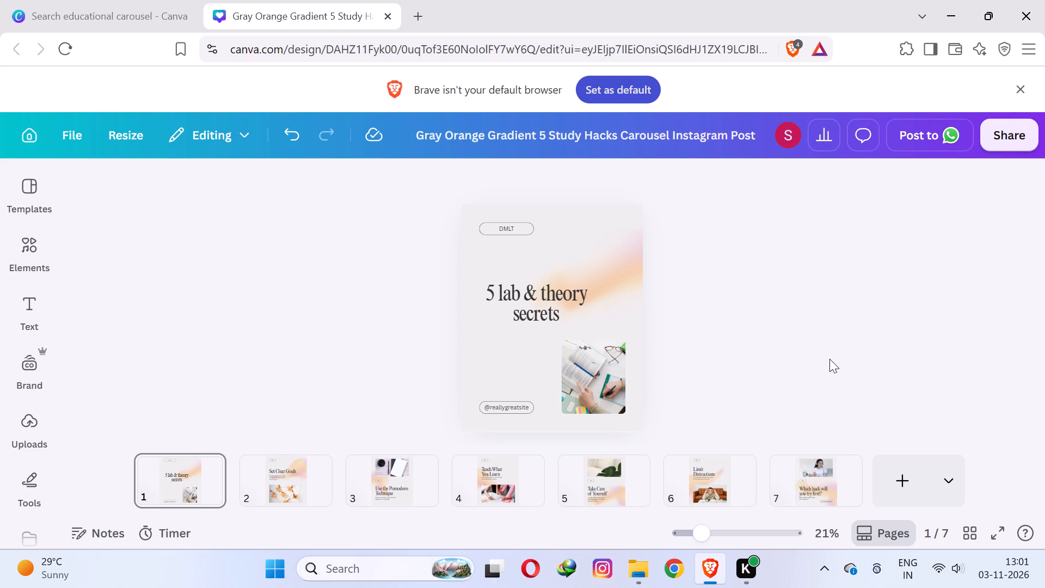
Set the line spacing of the page 1 heading to 1.05.
{"action": "left_click", "coordinate": [523, 290]}
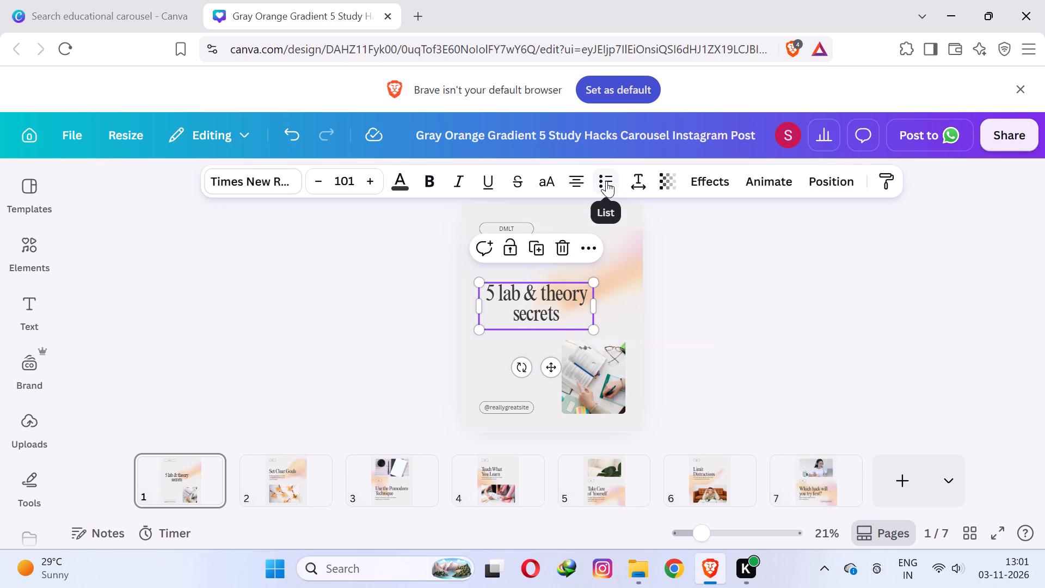
{"action": "left_click", "coordinate": [630, 182]}
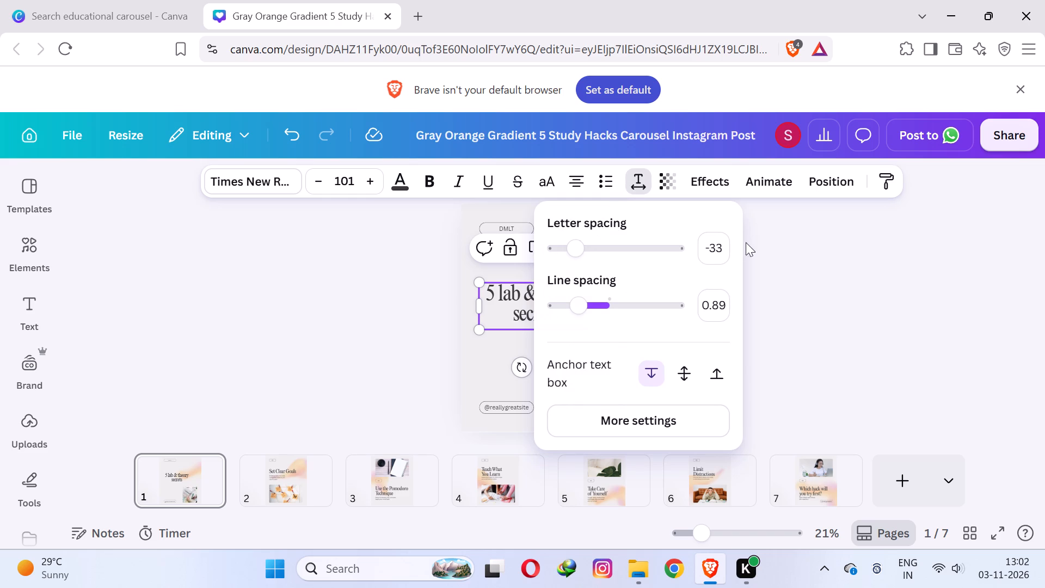
{"action": "left_click_drag", "start_coordinate": [726, 305], "coordinate": [708, 311]}
{"action": "key", "text": "1"}
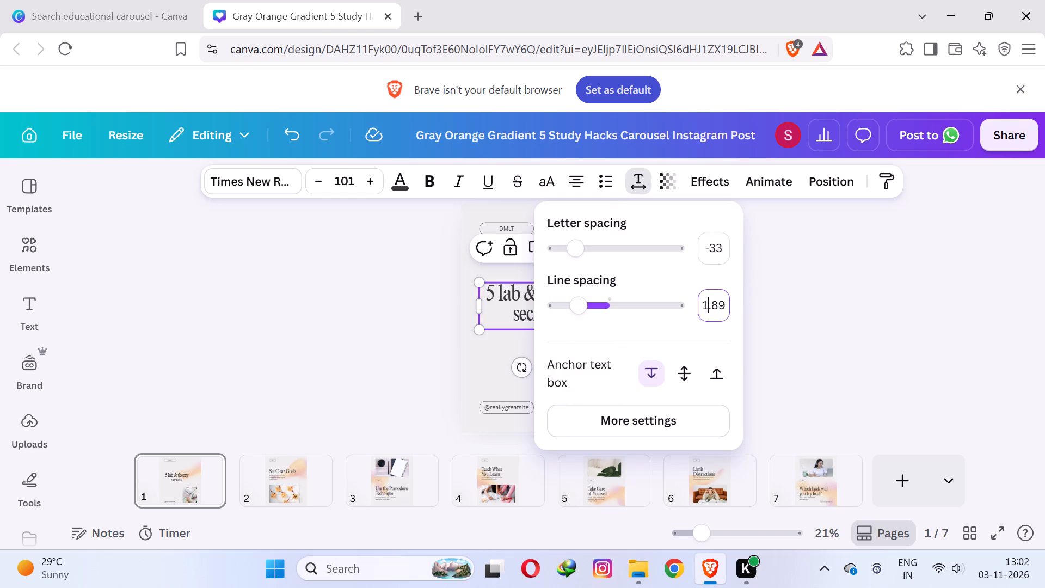
{"action": "left_click", "coordinate": [718, 305]}
{"action": "key", "text": "BackSpace"}
{"action": "key", "text": "0"}
{"action": "left_click_drag", "start_coordinate": [725, 305], "coordinate": [722, 311]}
{"action": "key", "text": "BackSpace"}
{"action": "key", "text": "5"}
{"action": "key", "text": "Return"}
{"action": "left_click", "coordinate": [810, 329]}
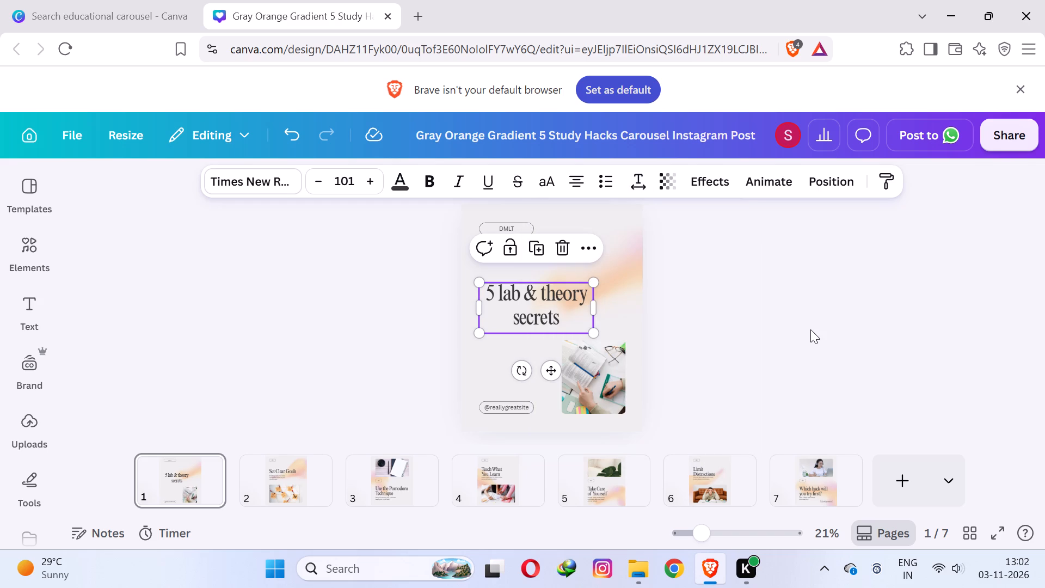
{"action": "left_click", "coordinate": [773, 292]}
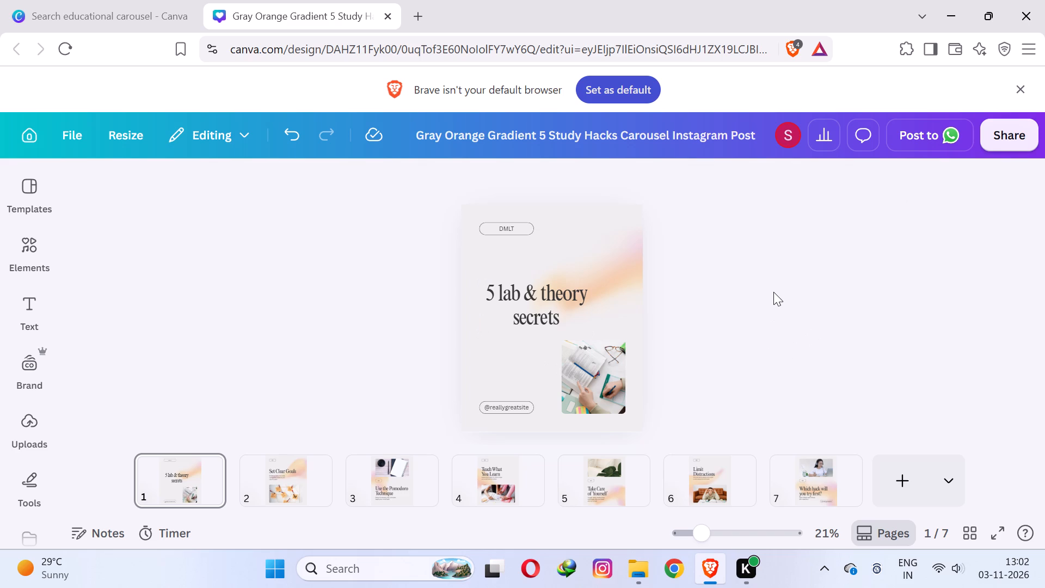
Set the page 1 heading's text colour to #9b2226.
{"action": "left_click", "coordinate": [541, 305]}
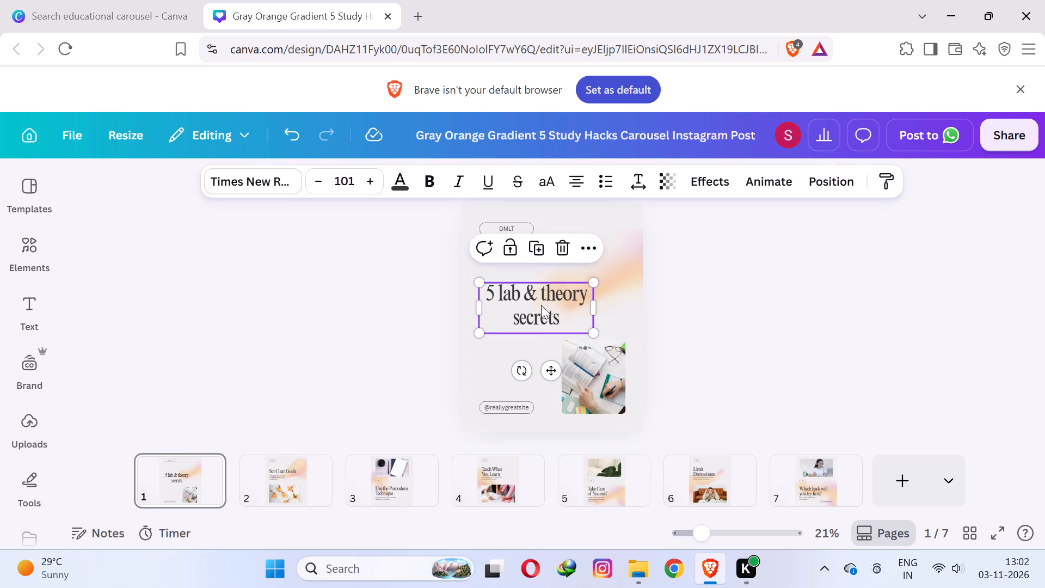
{"action": "left_click", "coordinate": [403, 182]}
{"action": "left_click", "coordinate": [215, 262]}
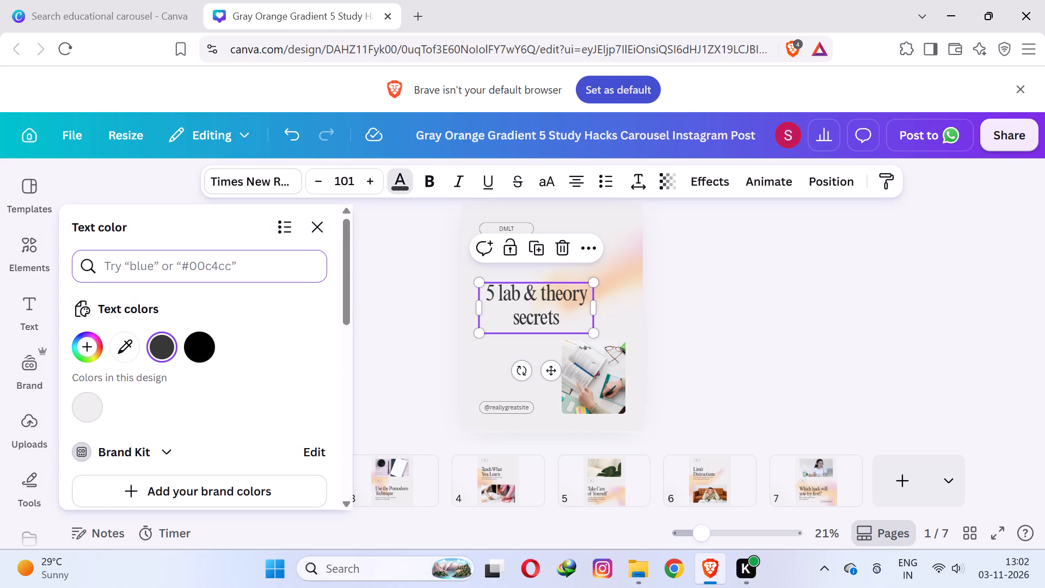
{"action": "key", "text": "shift+numbersign"}
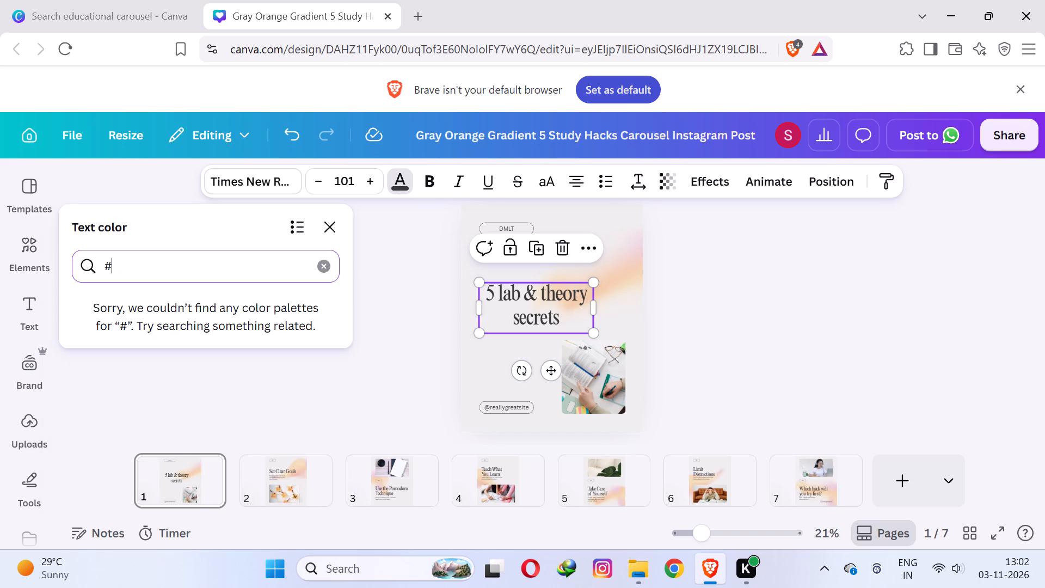
{"action": "key", "text": "9"}
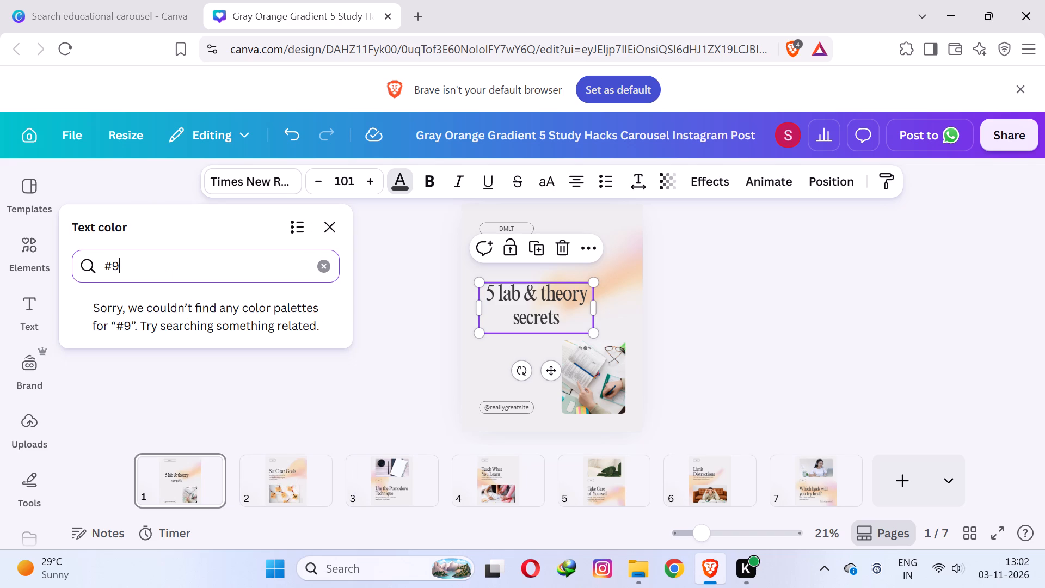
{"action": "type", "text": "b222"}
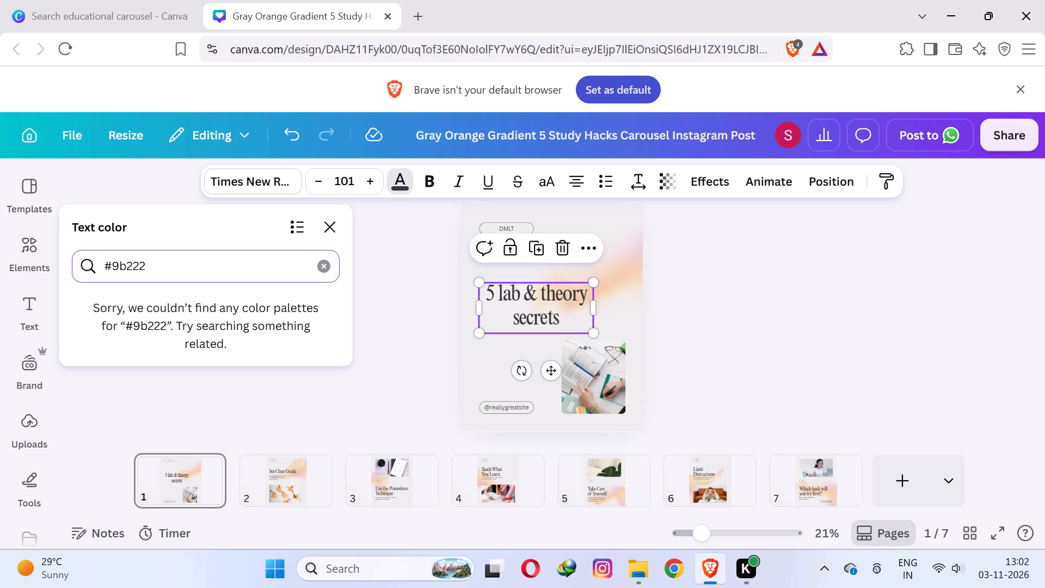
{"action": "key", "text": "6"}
{"action": "left_click", "coordinate": [92, 335]}
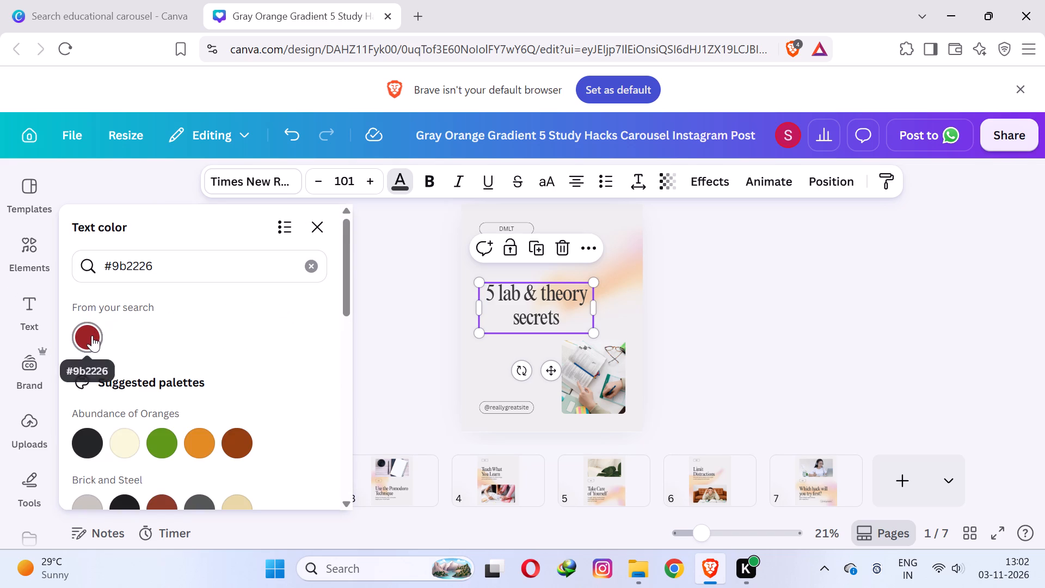
{"action": "left_click", "coordinate": [850, 281]}
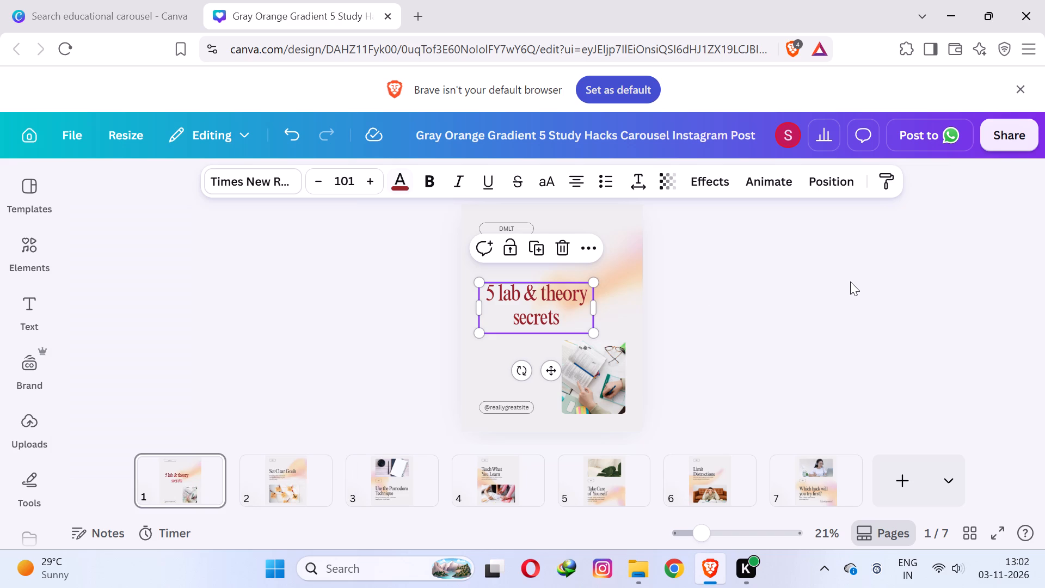
Italicise the page 1 heading text.
{"action": "left_click", "coordinate": [464, 189]}
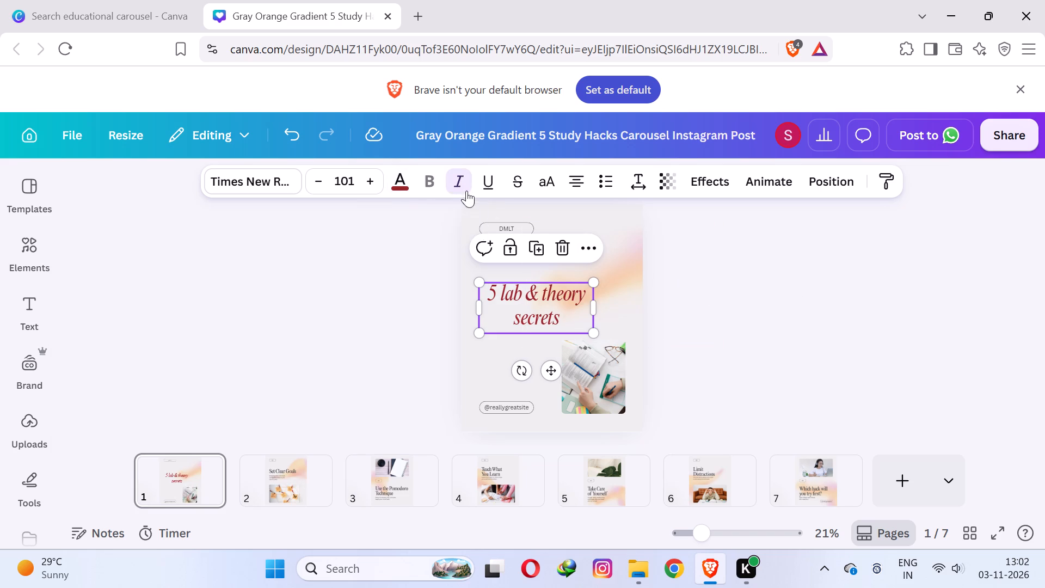
{"action": "left_click", "coordinate": [847, 289]}
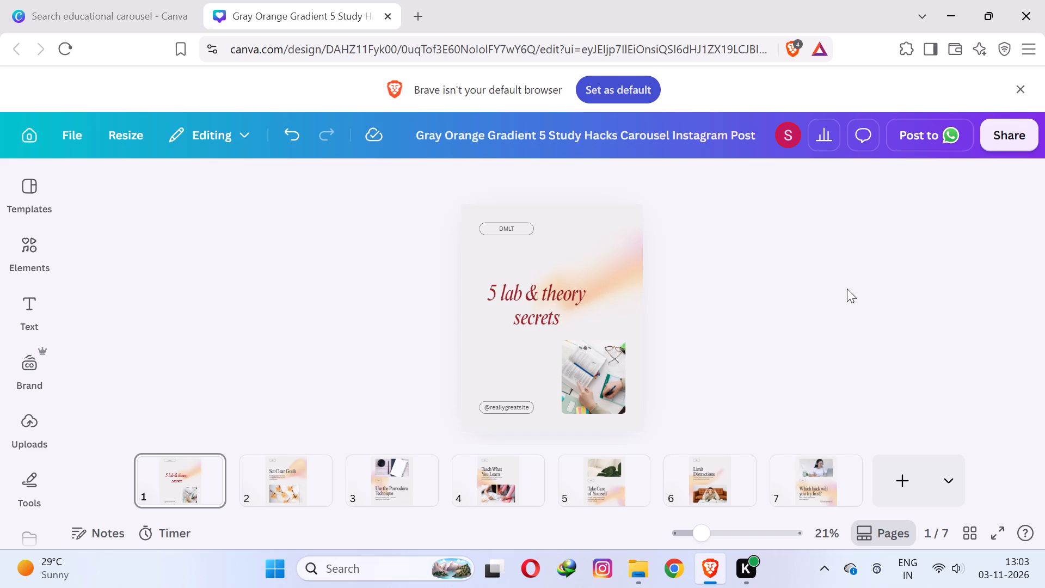
Browse the text effects and apply the Glow effect to the page 1 heading.
{"action": "left_click", "coordinate": [541, 309]}
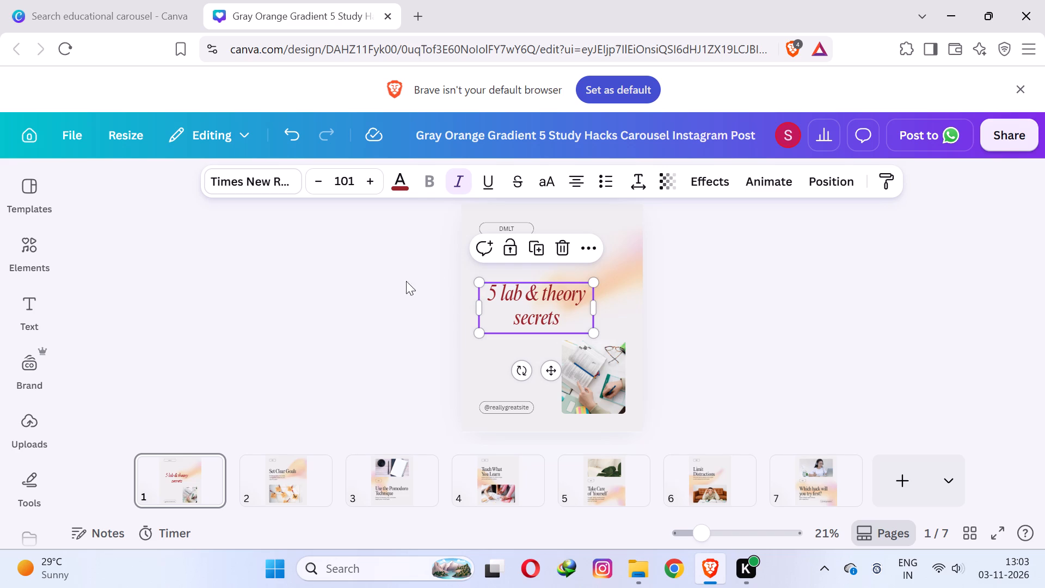
{"action": "left_click", "coordinate": [554, 303]}
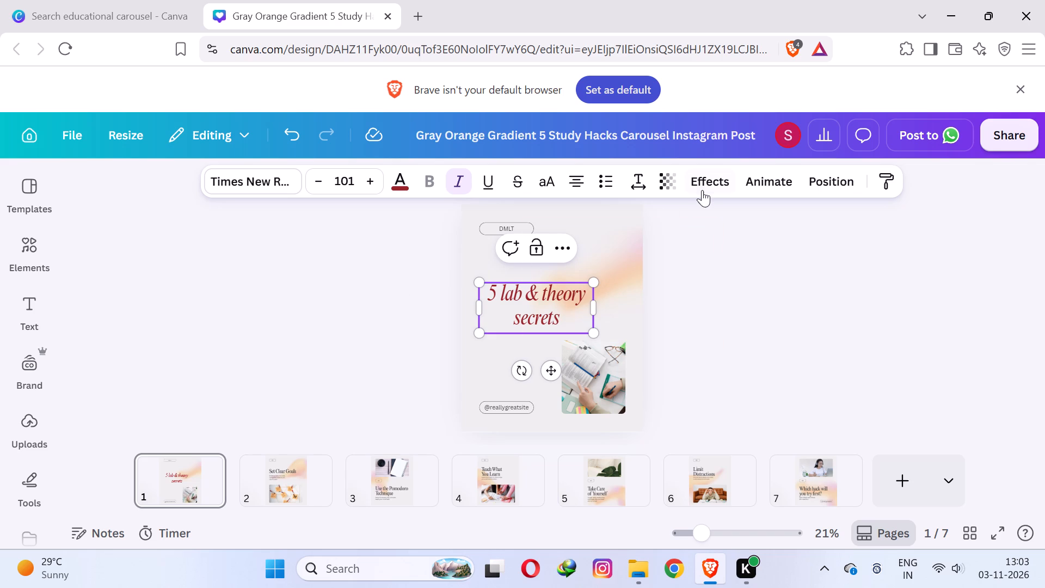
{"action": "left_click", "coordinate": [702, 190]}
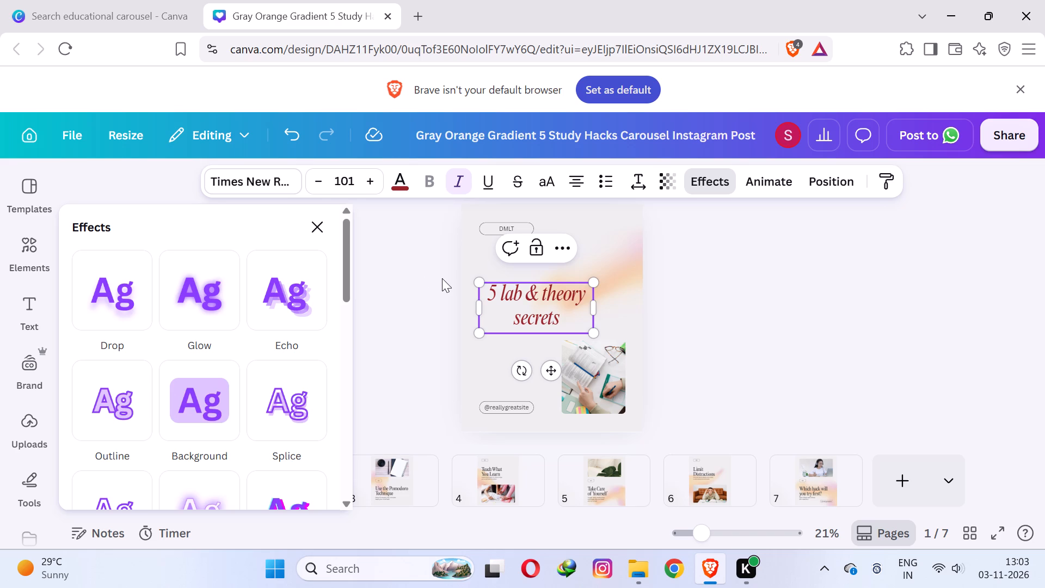
{"action": "scroll", "coordinate": [257, 313], "scroll_direction": "down", "scroll_amount": 1}
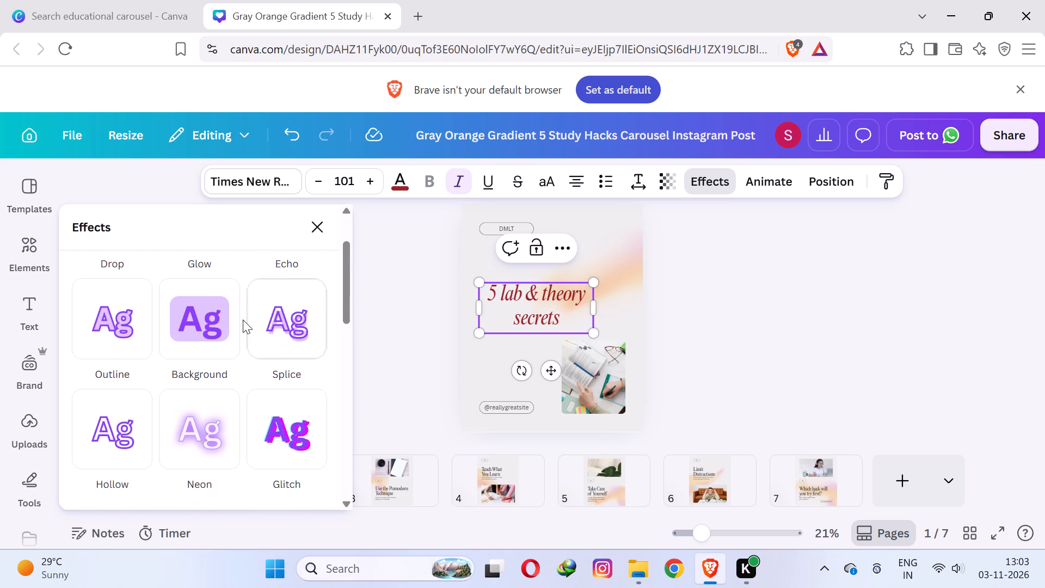
{"action": "scroll", "coordinate": [261, 336], "scroll_direction": "down", "scroll_amount": 2}
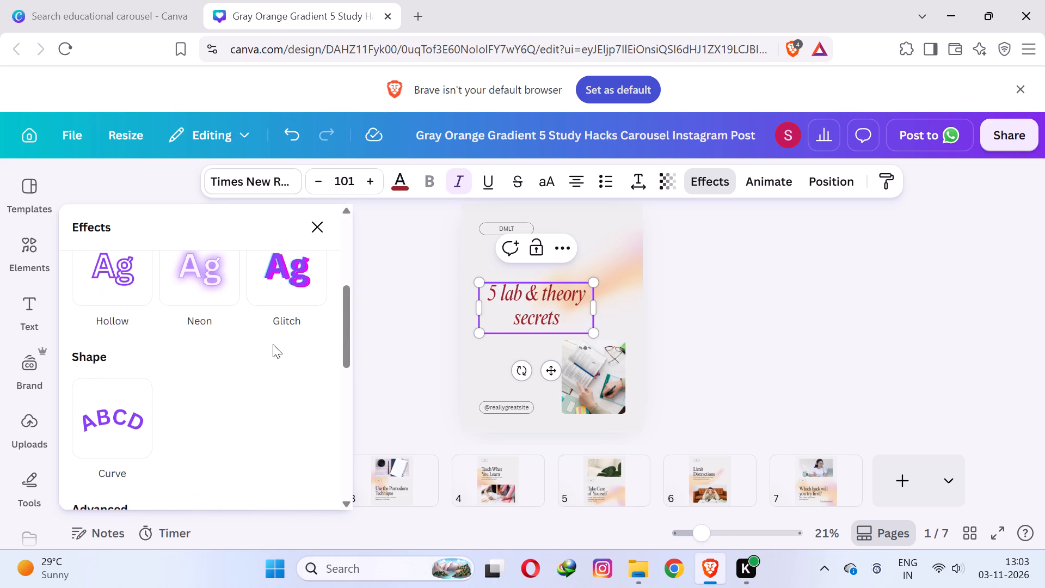
{"action": "scroll", "coordinate": [273, 344], "scroll_direction": "down", "scroll_amount": 1}
{"action": "scroll", "coordinate": [147, 357], "scroll_direction": "down", "scroll_amount": 2}
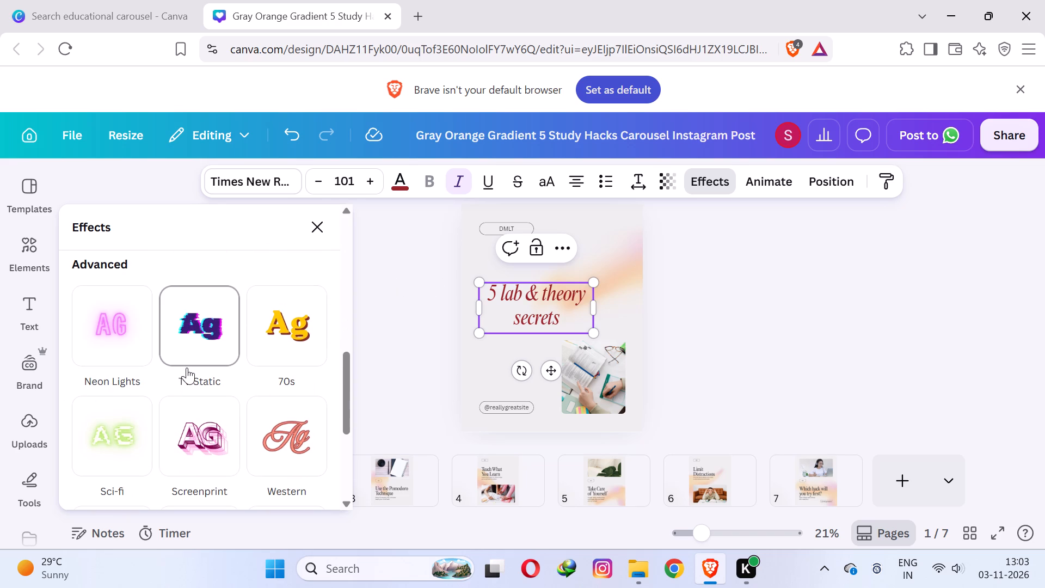
{"action": "scroll", "coordinate": [260, 348], "scroll_direction": "down", "scroll_amount": 1}
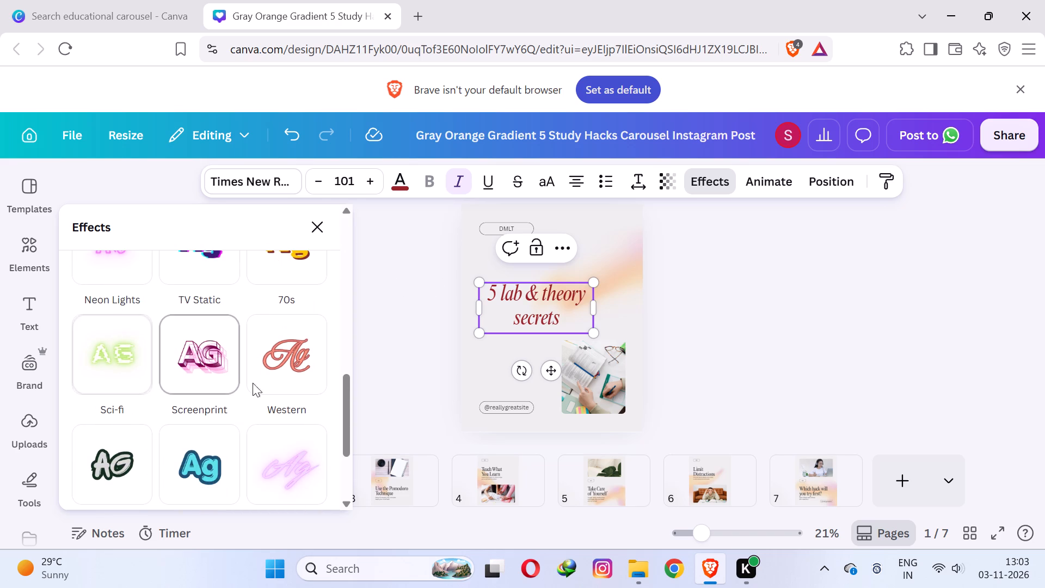
{"action": "scroll", "coordinate": [268, 378], "scroll_direction": "down", "scroll_amount": 3}
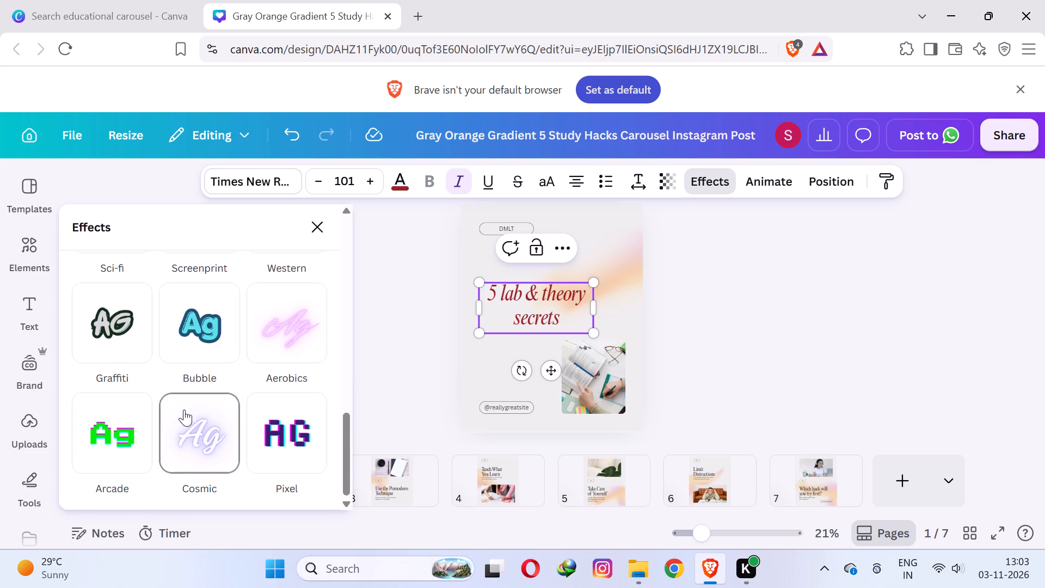
{"action": "scroll", "coordinate": [181, 409], "scroll_direction": "down", "scroll_amount": 1}
{"action": "scroll", "coordinate": [130, 430], "scroll_direction": "down", "scroll_amount": 1}
{"action": "scroll", "coordinate": [298, 430], "scroll_direction": "up", "scroll_amount": 3}
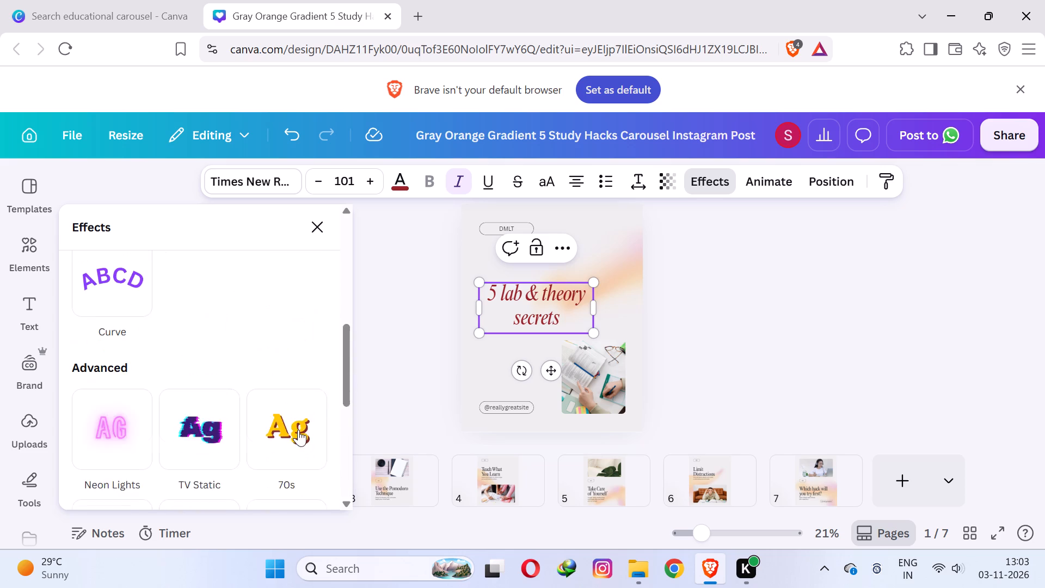
{"action": "scroll", "coordinate": [298, 430], "scroll_direction": "up", "scroll_amount": 10}
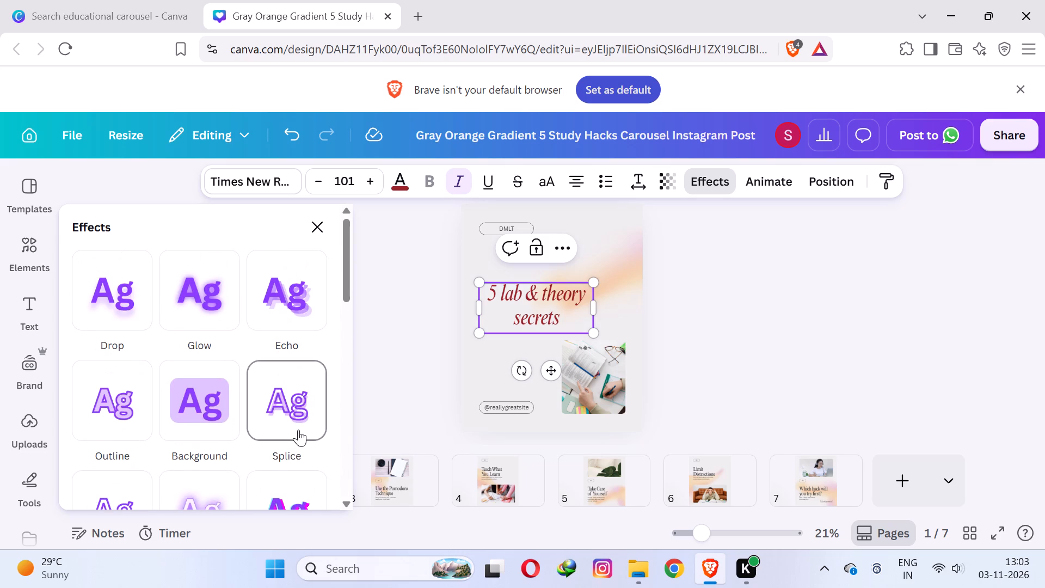
{"action": "left_click", "coordinate": [204, 307]}
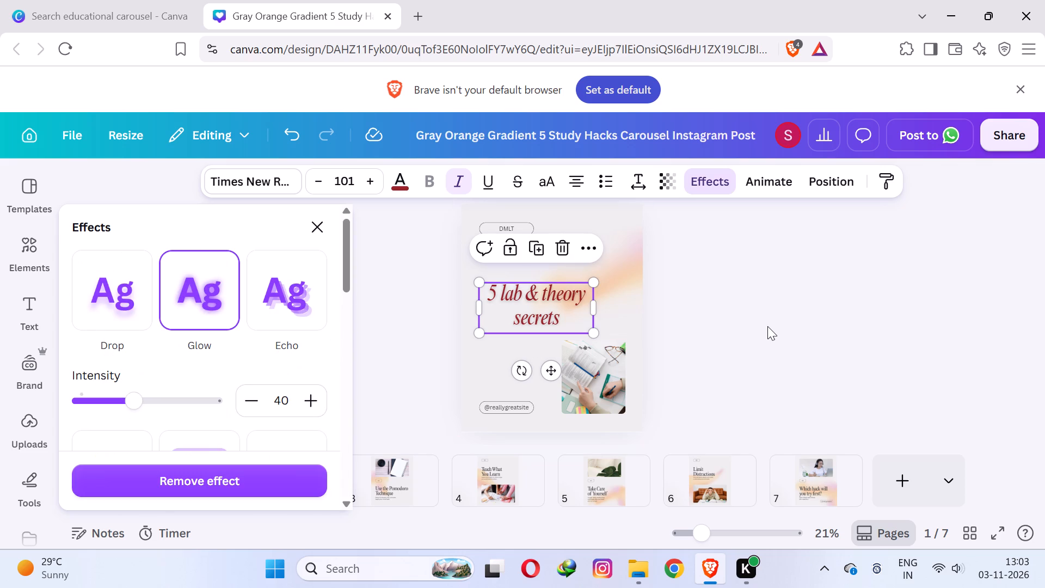
{"action": "left_click", "coordinate": [767, 326]}
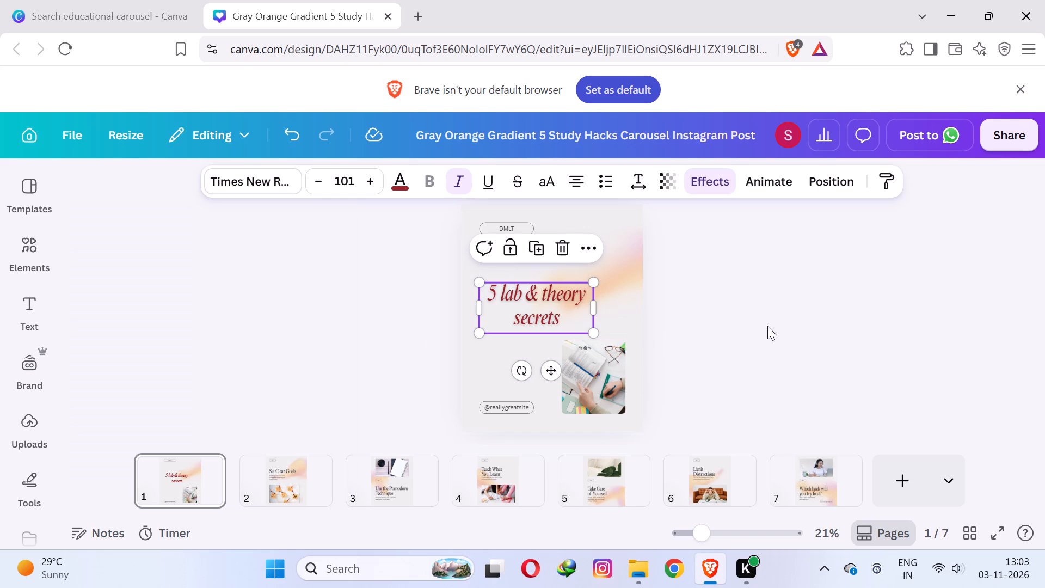
Replace the page 1 study photo with a microscope search result showing a person in a lab coat and blue gloves using a microscope.
{"action": "left_click", "coordinate": [583, 375]}
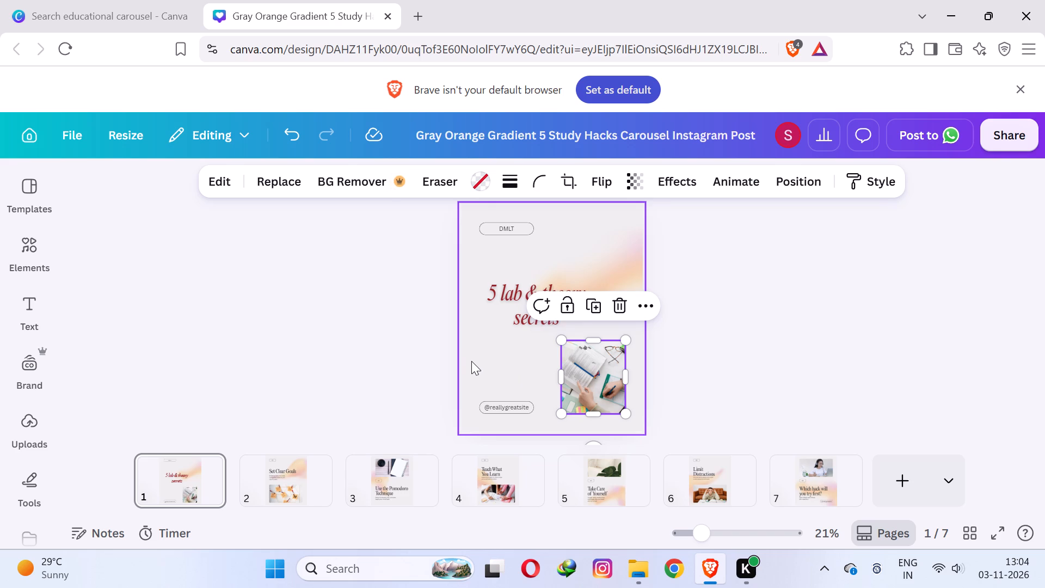
{"action": "left_click", "coordinate": [604, 379]}
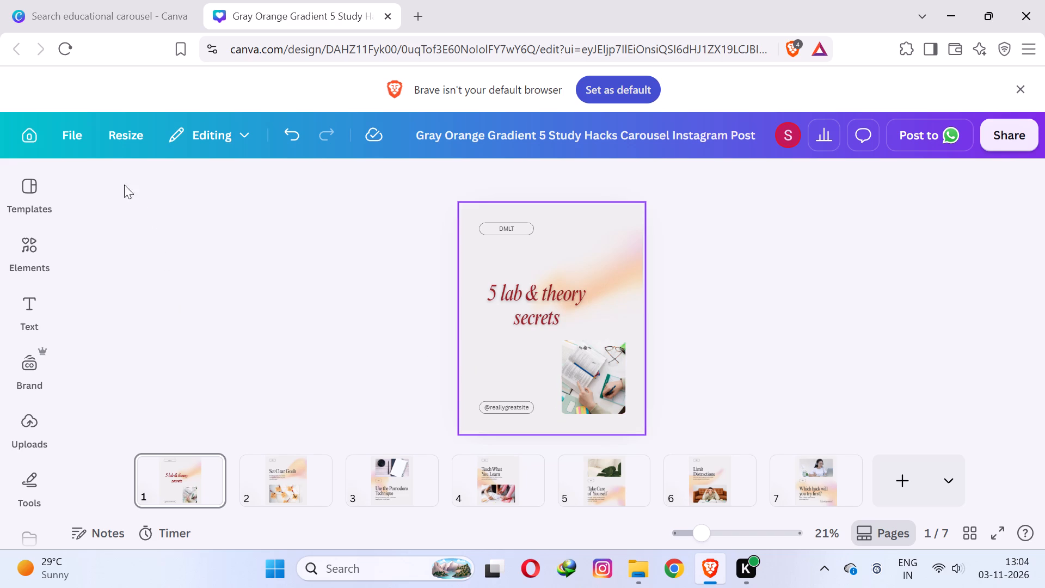
{"action": "left_click", "coordinate": [594, 375]}
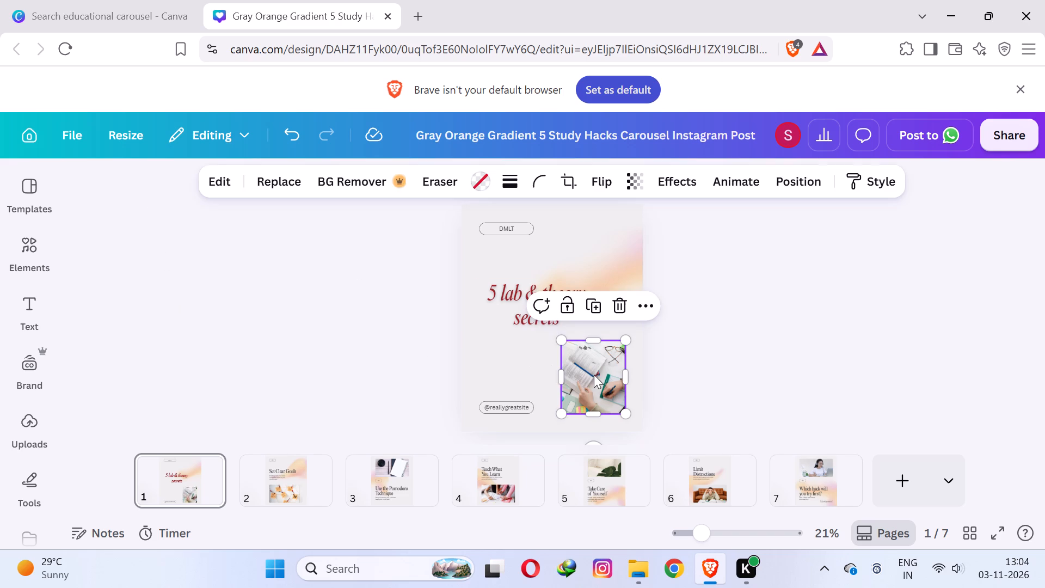
{"action": "left_click", "coordinate": [281, 181]}
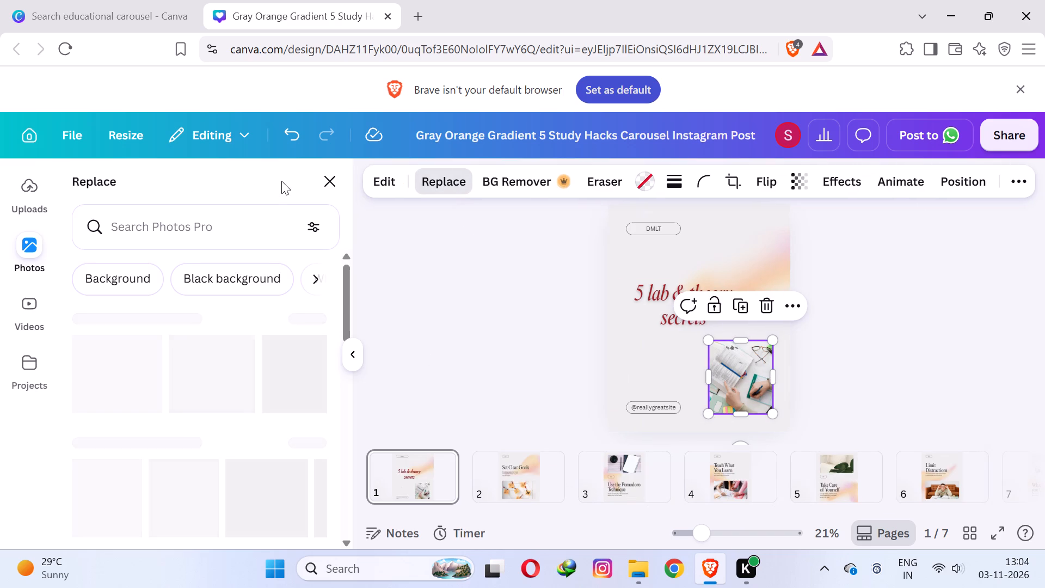
{"action": "left_click", "coordinate": [160, 229]}
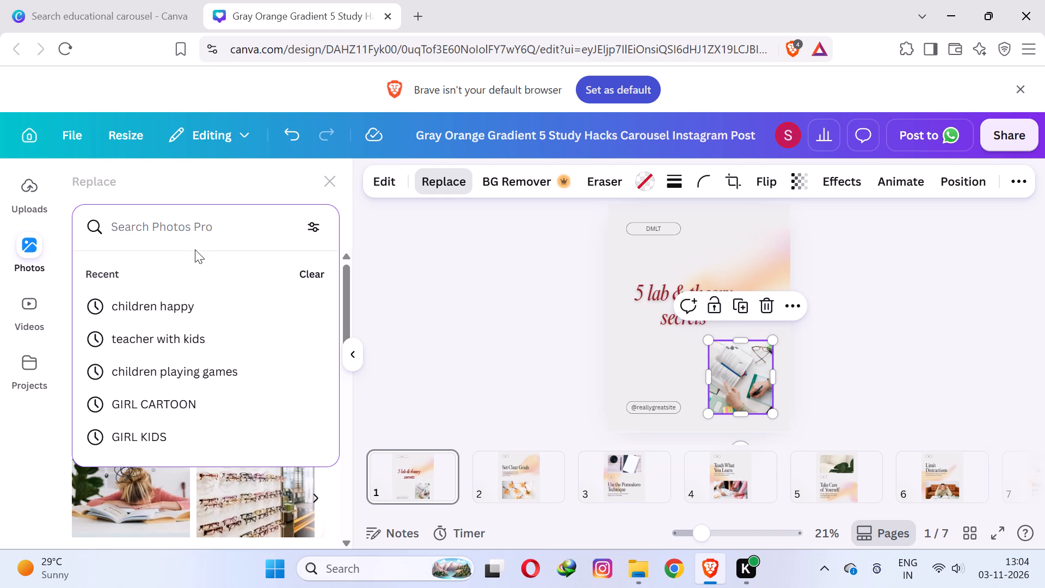
{"action": "key", "text": "m"}
{"action": "type", "text": "edical microscope"}
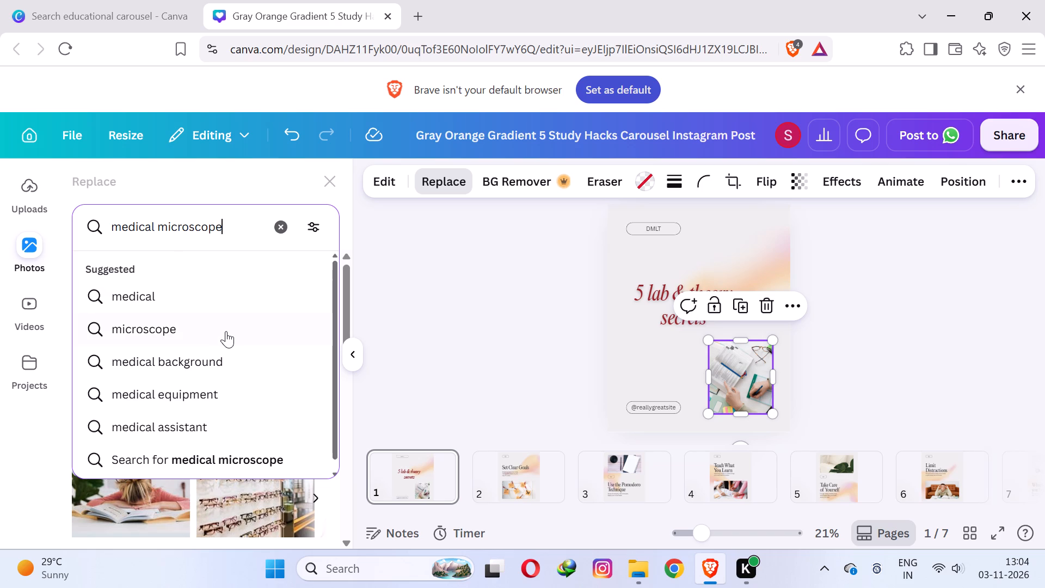
{"action": "left_click", "coordinate": [189, 325]}
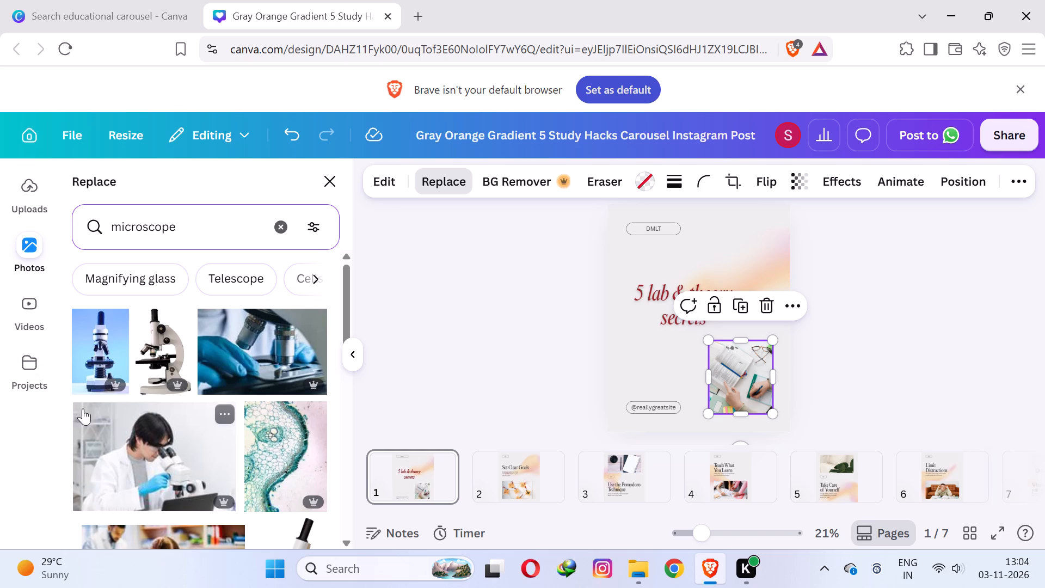
{"action": "left_click_drag", "start_coordinate": [142, 433], "coordinate": [289, 418]}
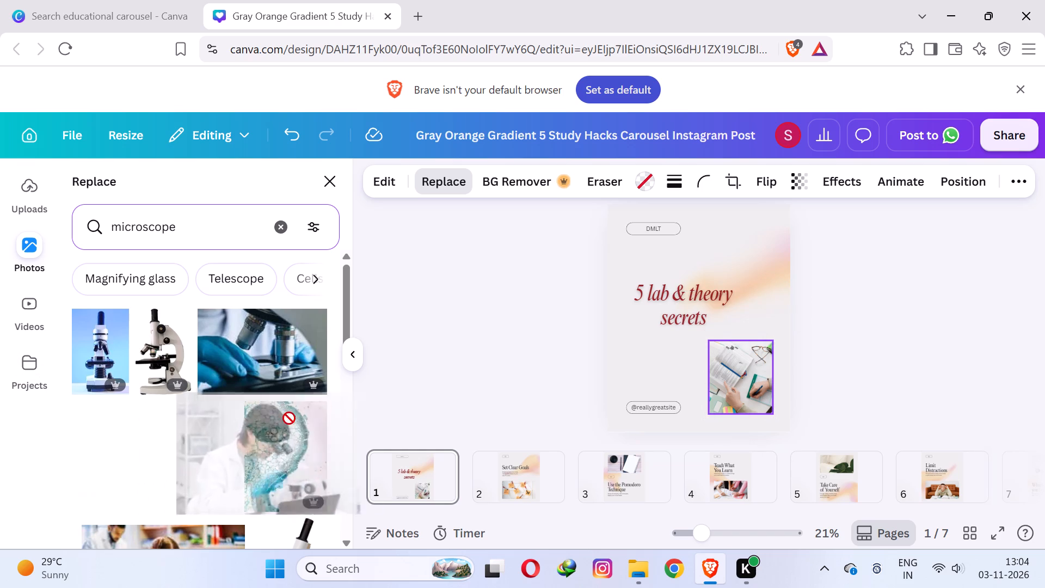
{"action": "left_click_drag", "start_coordinate": [289, 418], "coordinate": [709, 355]}
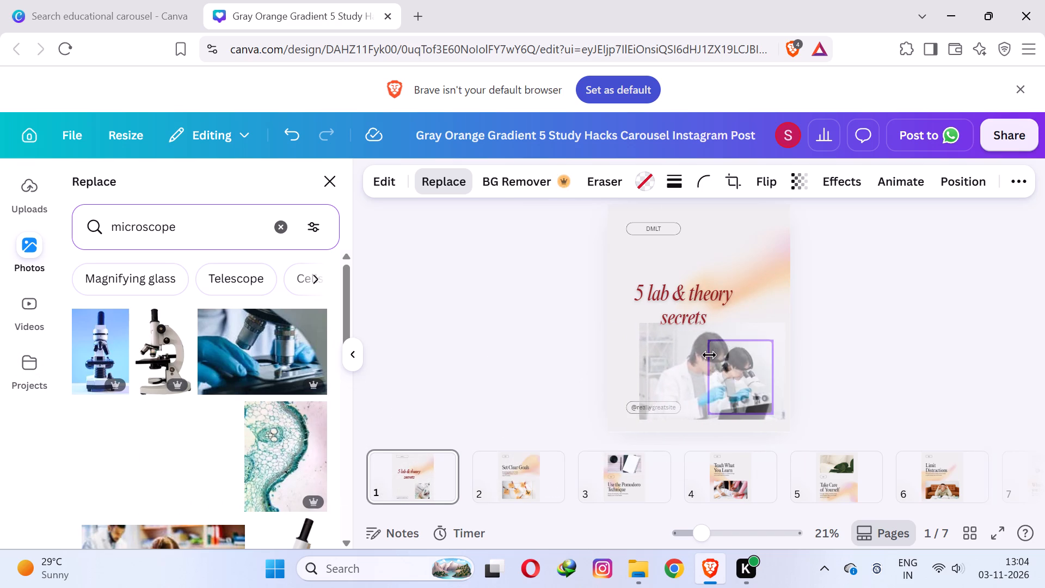
{"action": "left_click", "coordinate": [917, 362]}
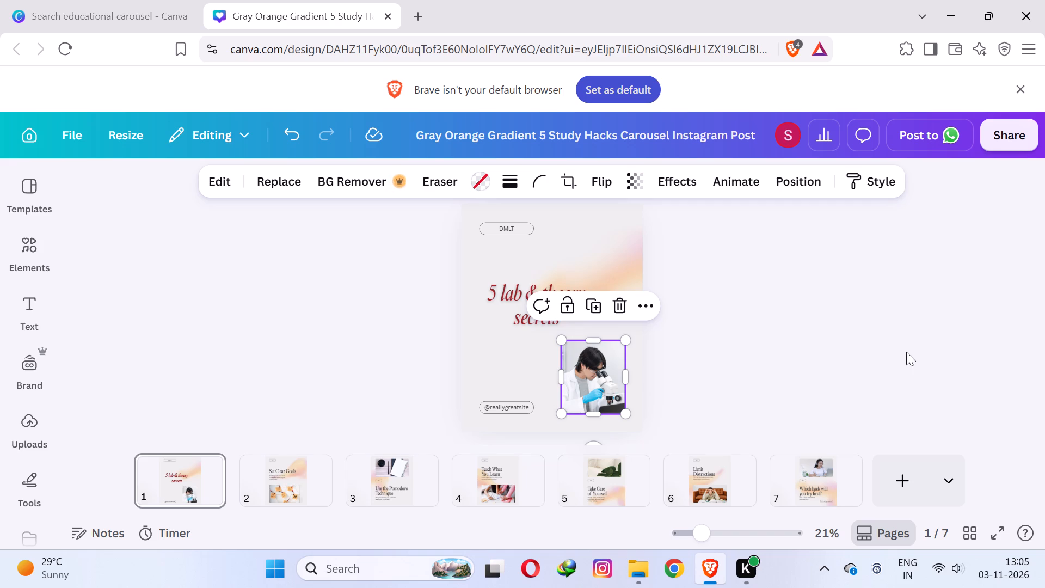
{"action": "left_click", "coordinate": [919, 347]}
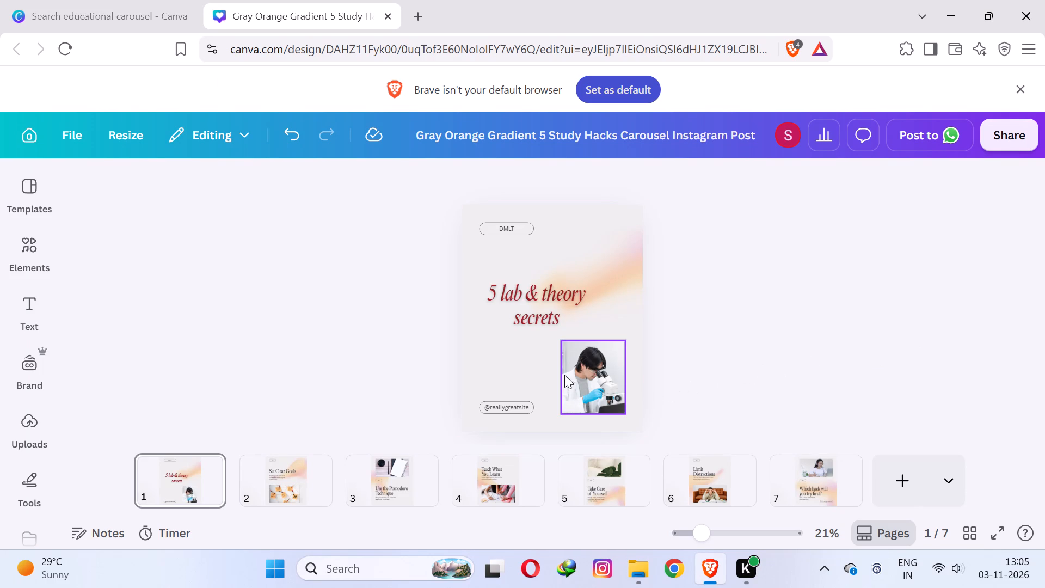
Apply the Drop shadow to the microscope photo on page 1.
{"action": "left_click", "coordinate": [585, 375]}
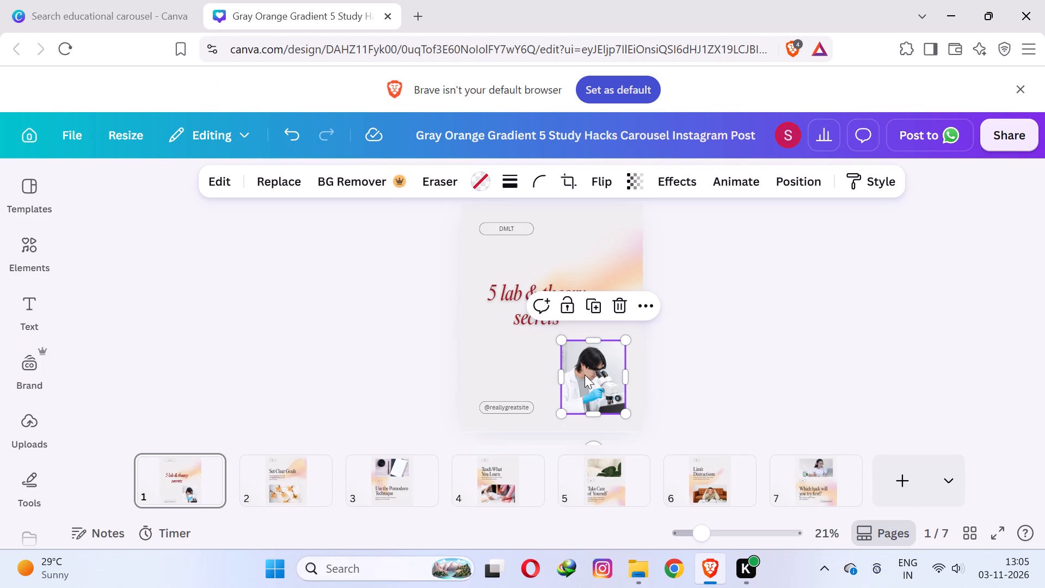
{"action": "left_click", "coordinate": [217, 186]}
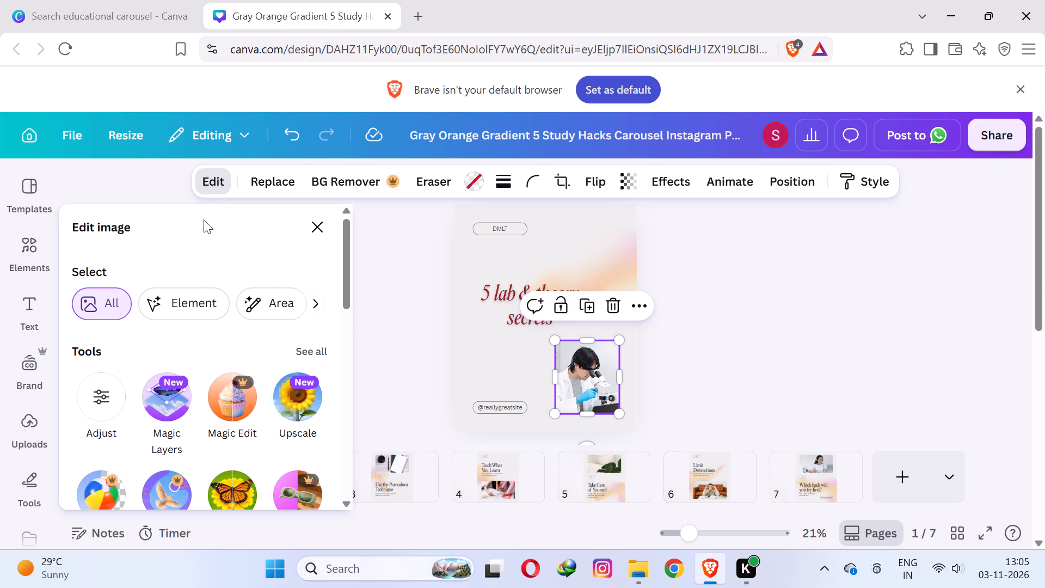
{"action": "scroll", "coordinate": [204, 219], "scroll_direction": "down", "scroll_amount": 5}
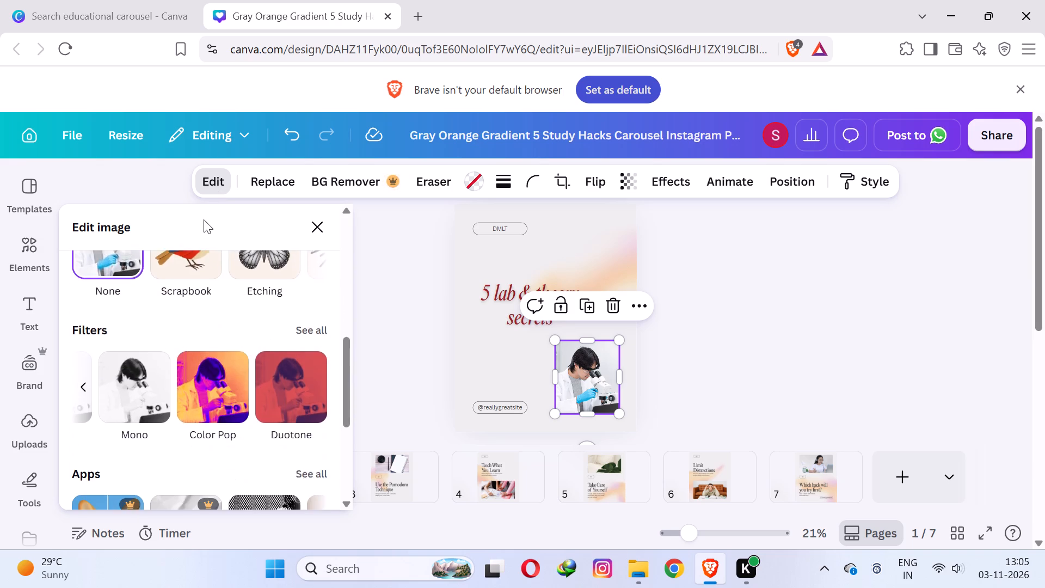
{"action": "scroll", "coordinate": [204, 219], "scroll_direction": "down", "scroll_amount": 3}
{"action": "scroll", "coordinate": [185, 265], "scroll_direction": "down", "scroll_amount": 2}
{"action": "scroll", "coordinate": [189, 375], "scroll_direction": "down", "scroll_amount": 1}
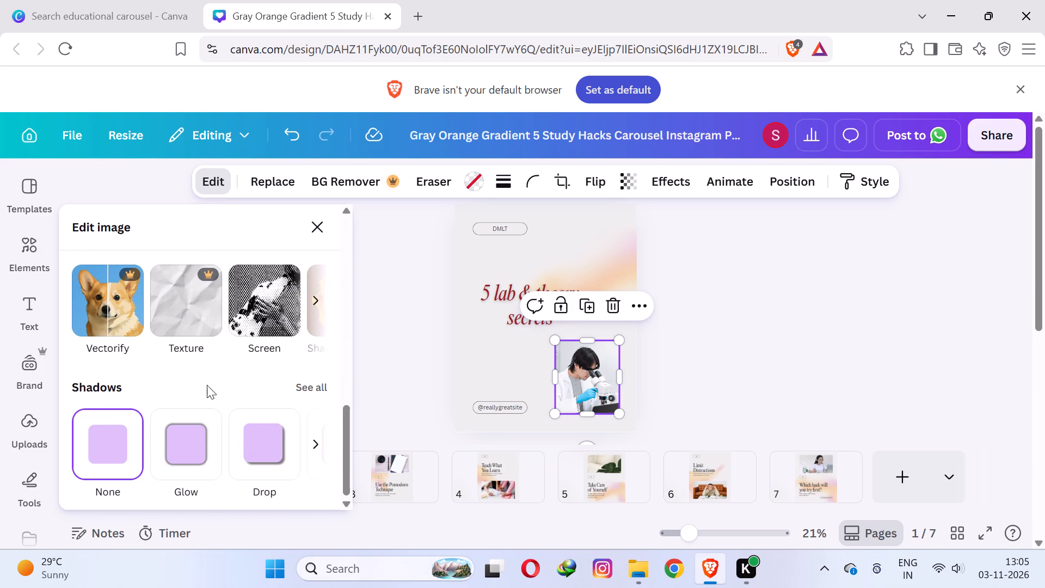
{"action": "left_click", "coordinate": [321, 387]}
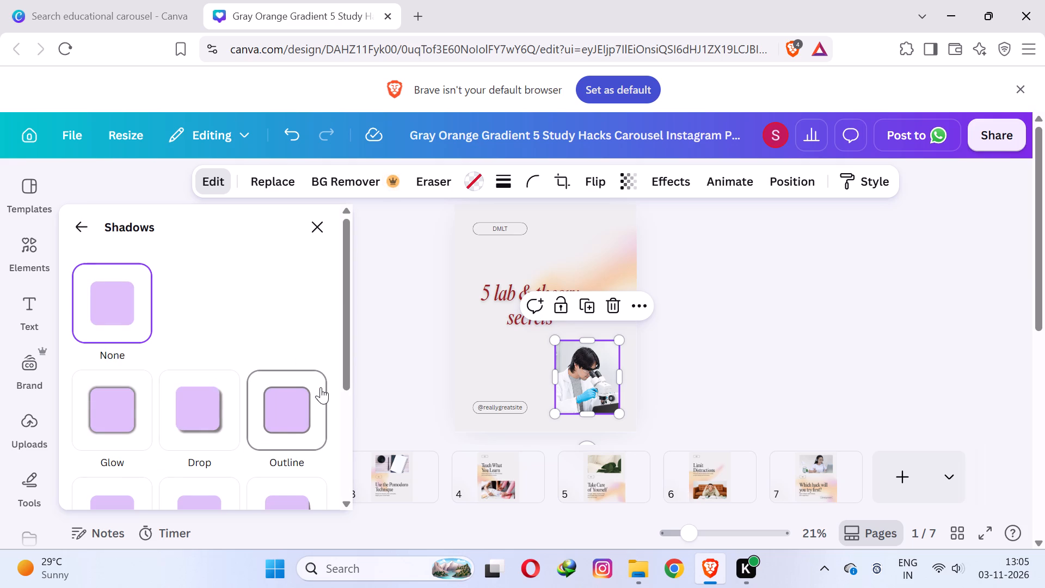
{"action": "left_click", "coordinate": [223, 412]}
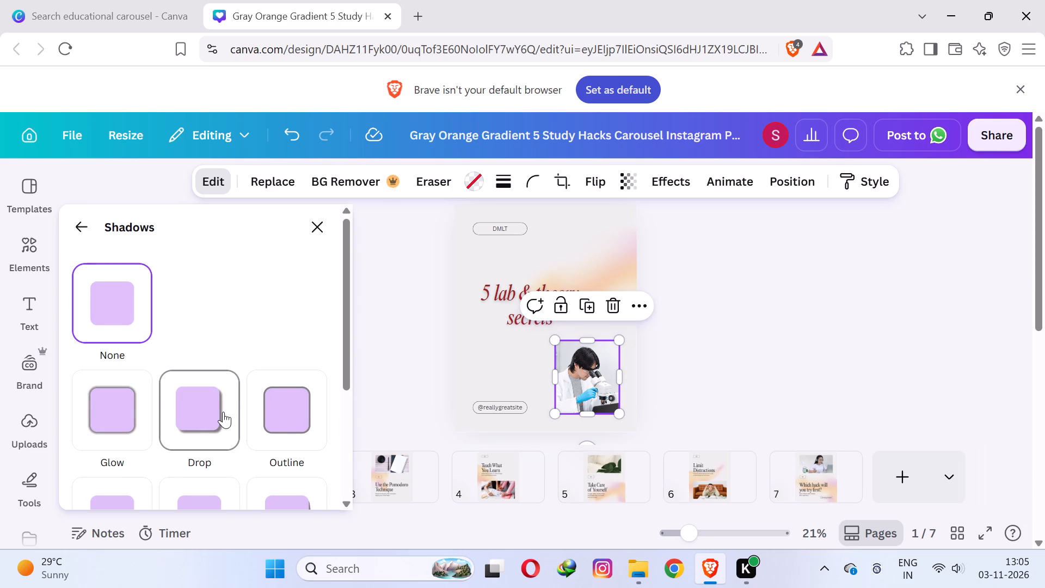
{"action": "left_click", "coordinate": [706, 383]}
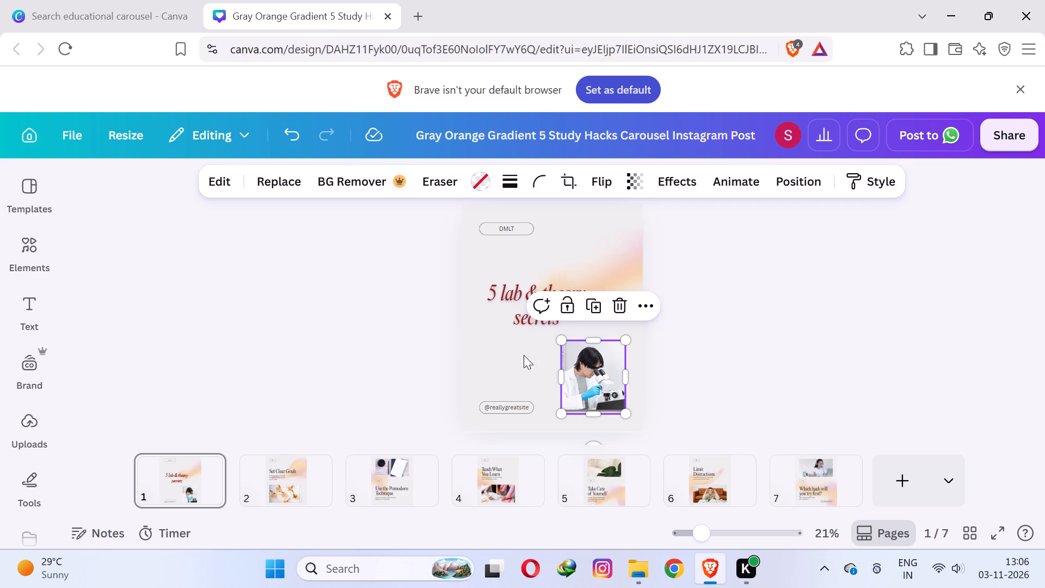
Search the elements for "hand down arrow" and place the red triple-arrow graphic above the page 1 photo so it points down at it.
{"action": "left_click", "coordinate": [36, 255]}
{"action": "left_click", "coordinate": [220, 207]}
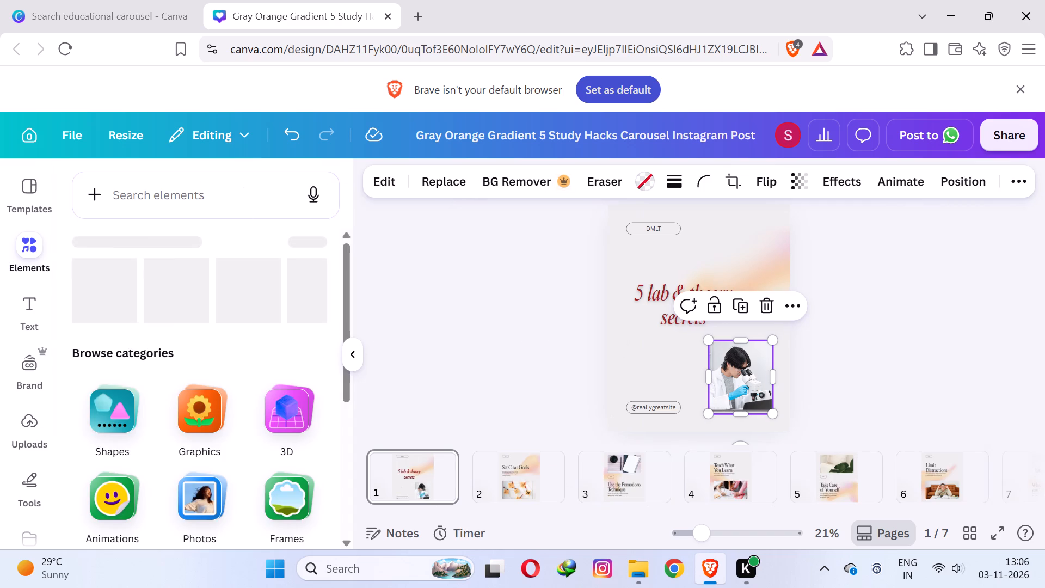
{"action": "key", "text": "h"}
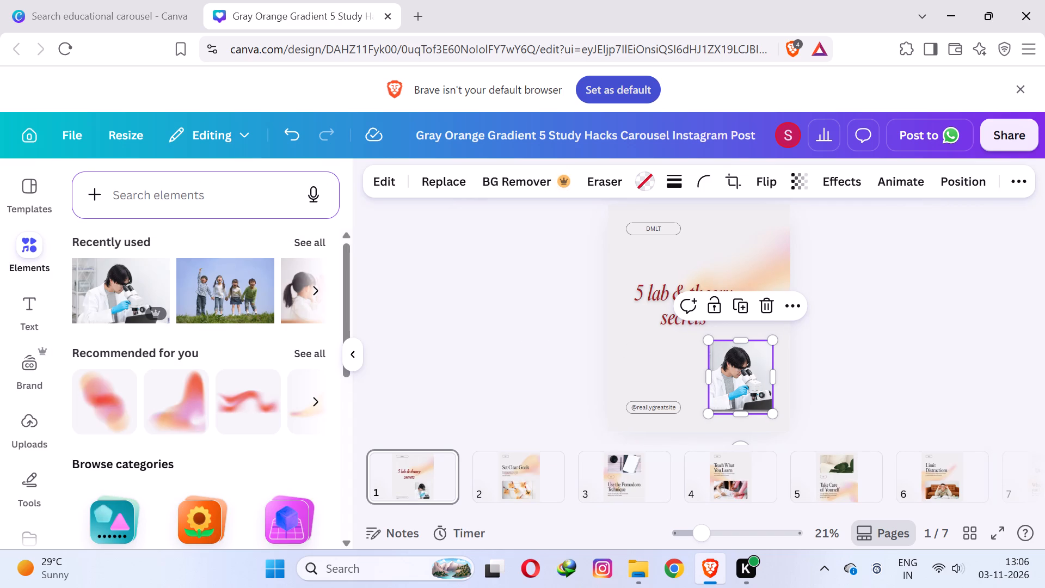
{"action": "left_click", "coordinate": [208, 200]}
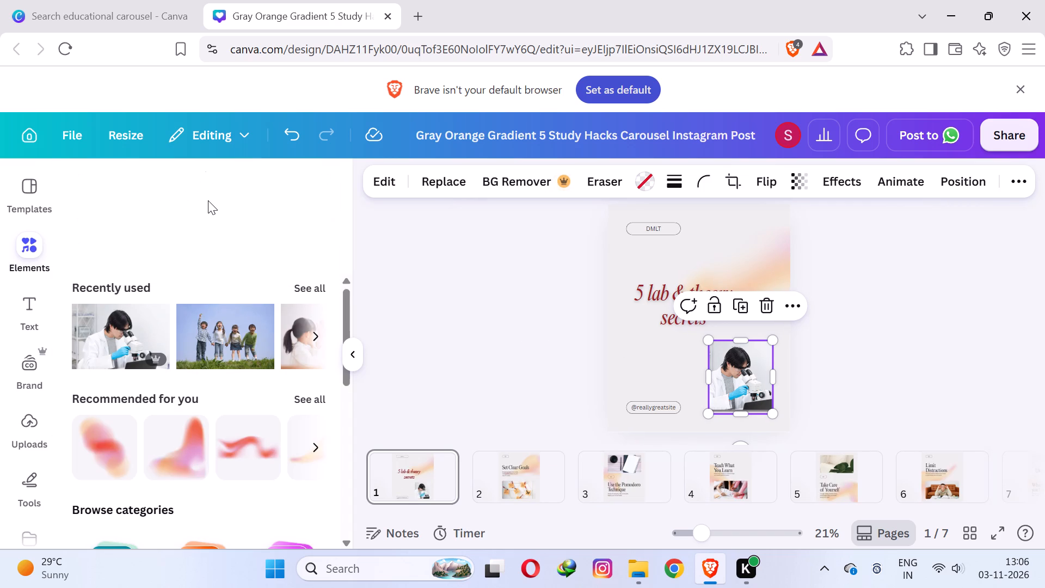
{"action": "type", "text": "hand down e"}
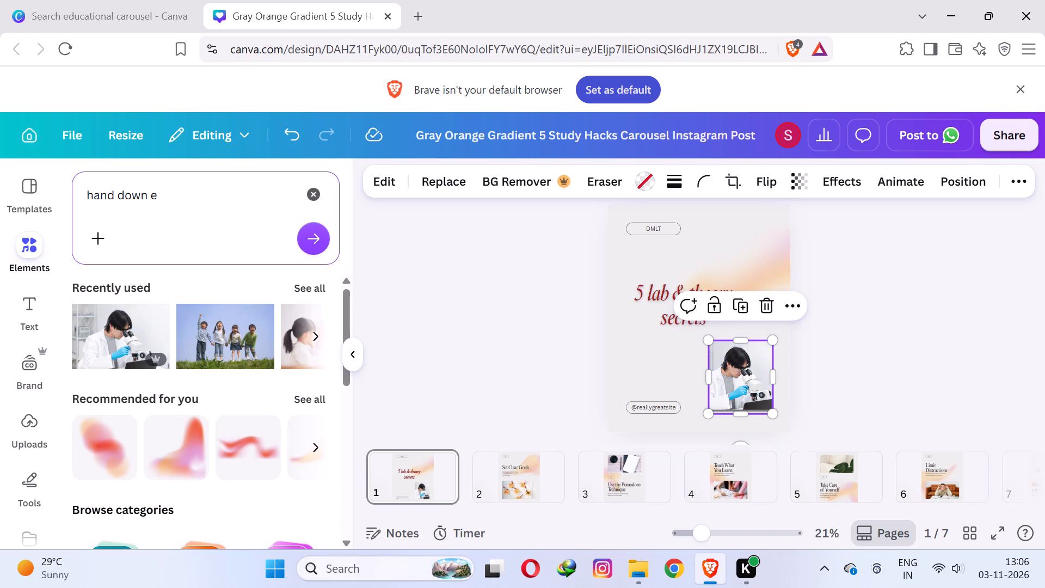
{"action": "key", "text": "BackSpace"}
{"action": "type", "text": "arrow"}
{"action": "left_click", "coordinate": [335, 243]}
{"action": "left_click", "coordinate": [328, 238]}
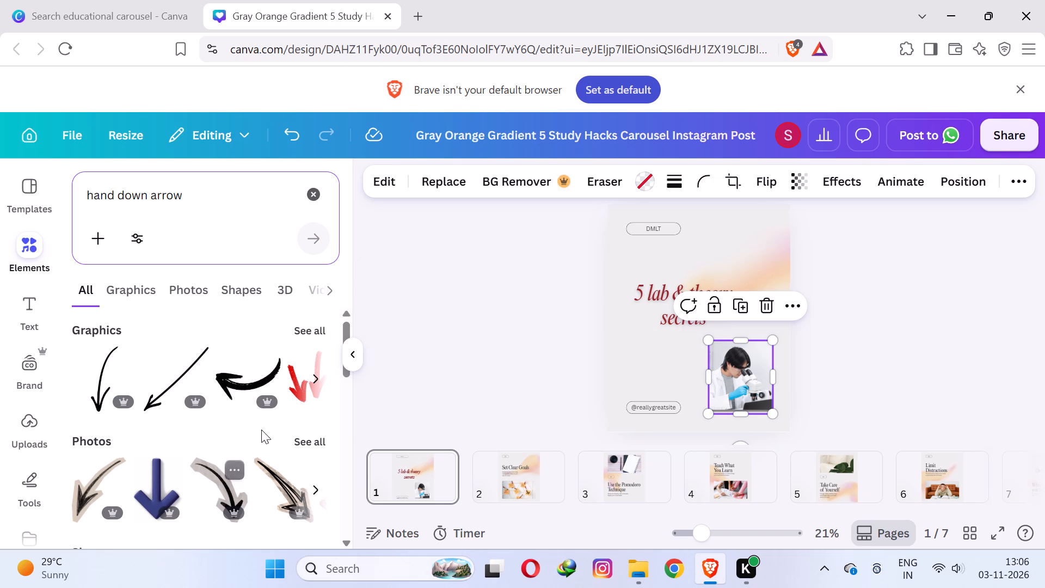
{"action": "left_click_drag", "start_coordinate": [295, 395], "coordinate": [308, 399]}
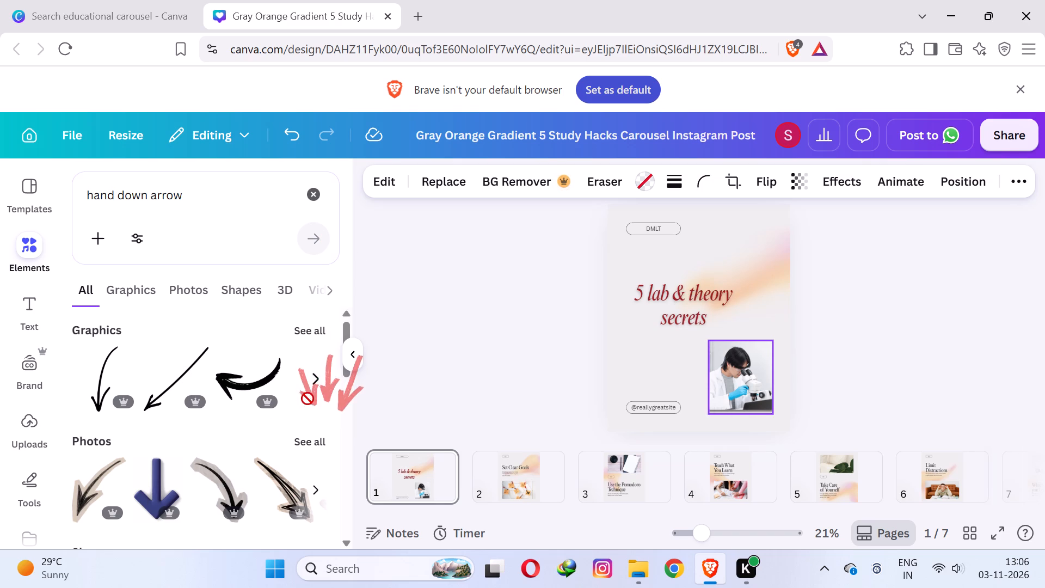
{"action": "left_click_drag", "start_coordinate": [308, 399], "coordinate": [652, 349]}
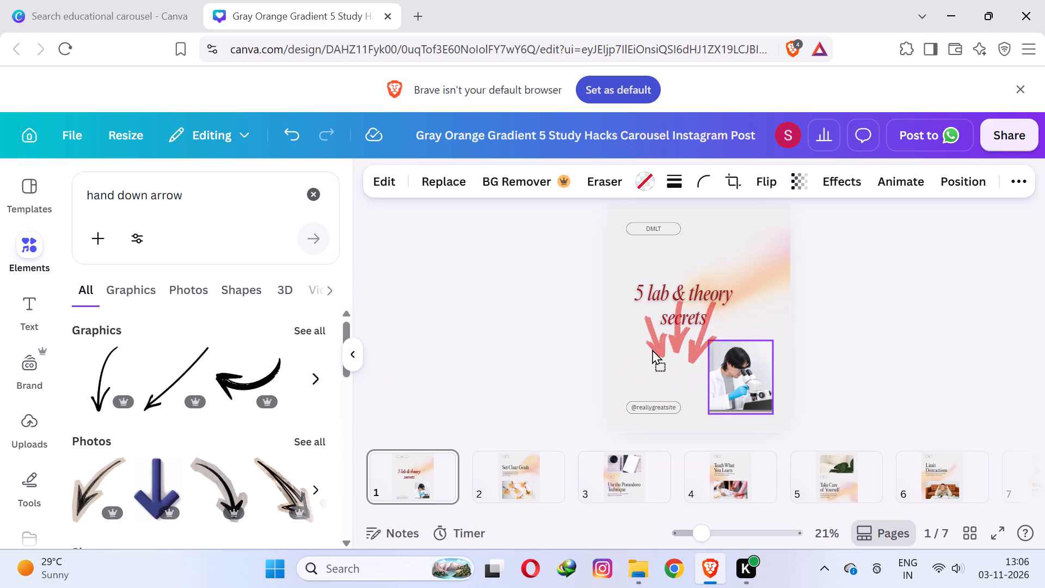
{"action": "left_click_drag", "start_coordinate": [652, 349], "coordinate": [680, 357]}
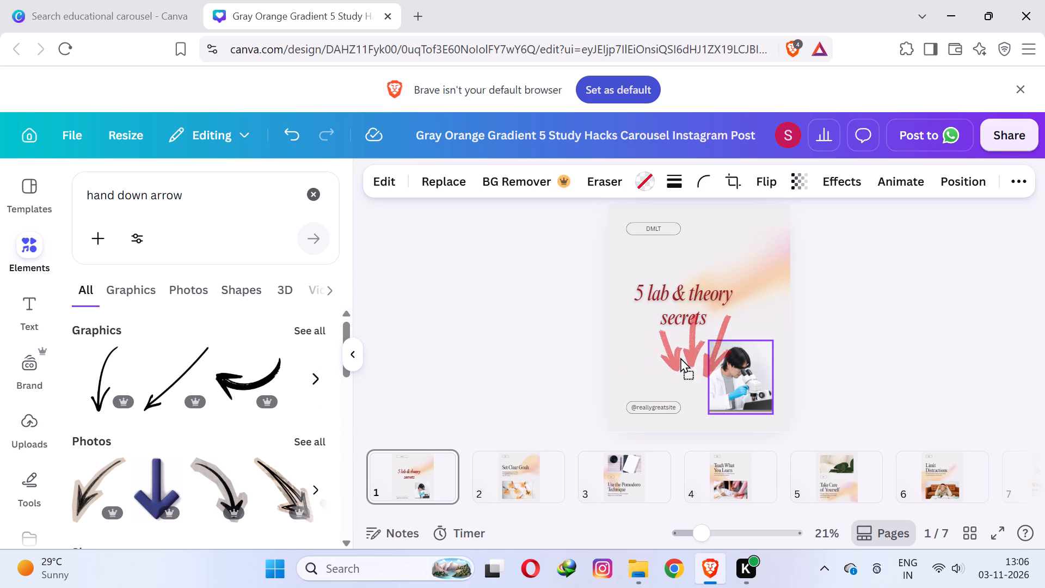
{"action": "left_click_drag", "start_coordinate": [680, 357], "coordinate": [717, 335]}
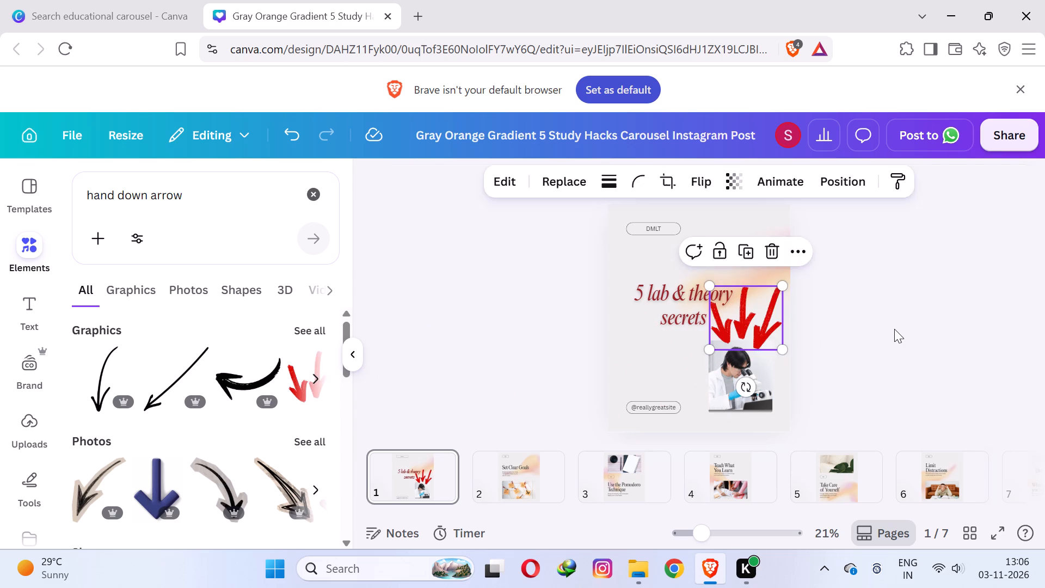
{"action": "left_click", "coordinate": [894, 329]}
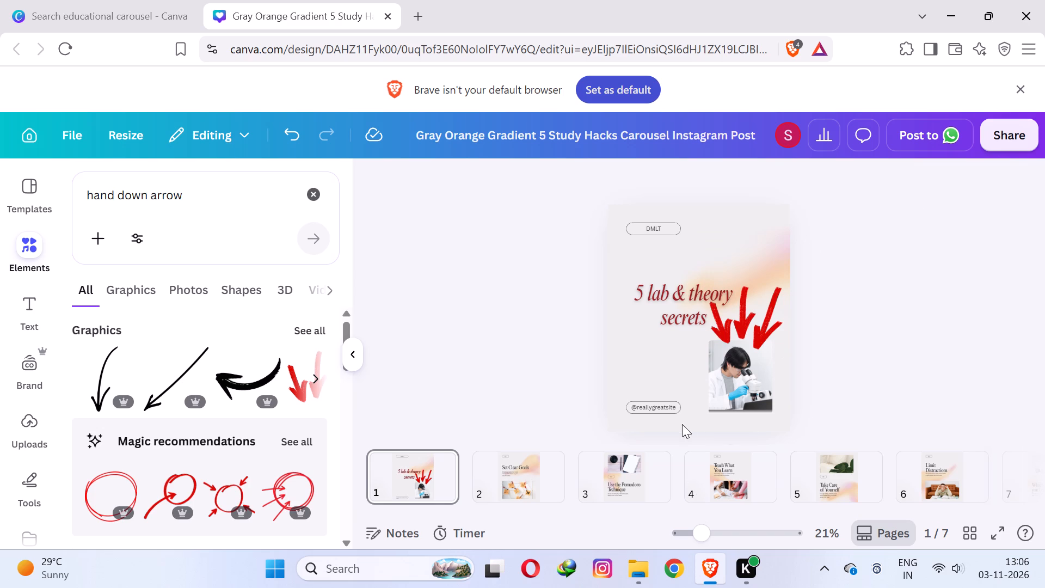
{"action": "triple_click", "coordinate": [655, 406]}
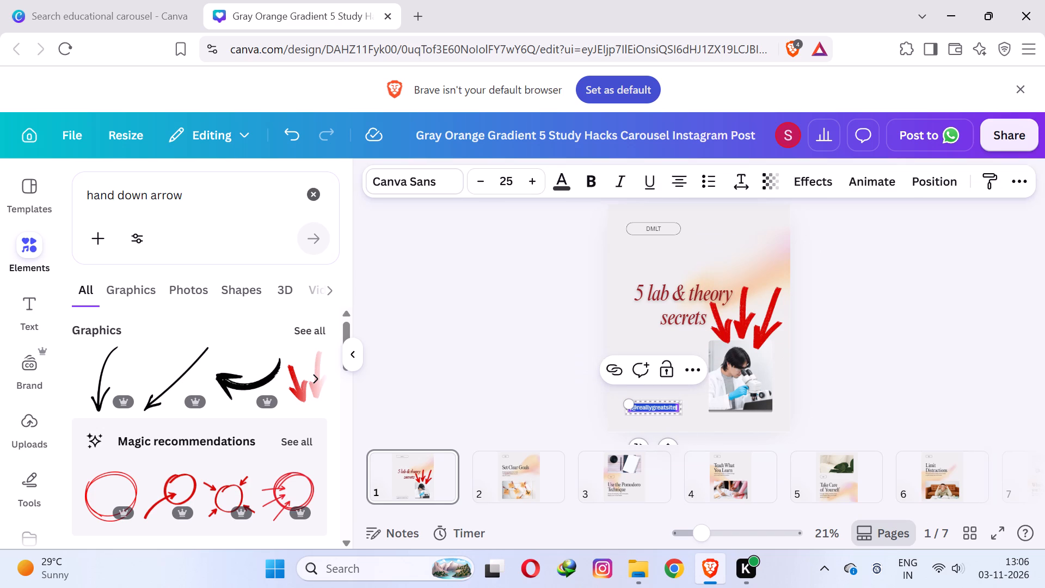
{"action": "type", "text": "khan"}
{"action": "left_click", "coordinate": [1031, 339]}
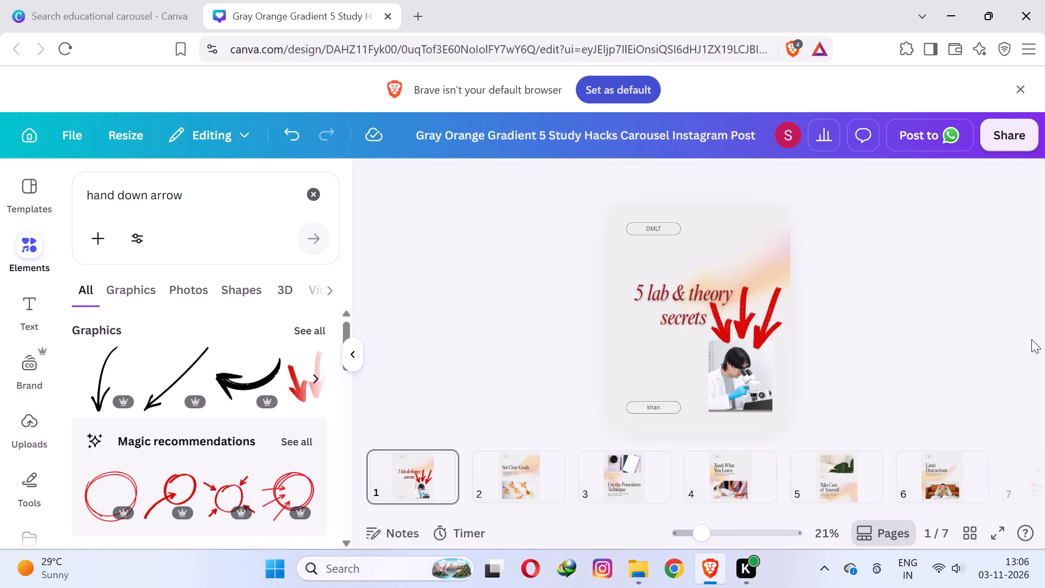
Replace the description text under the page 2 heading with "#hack01".
{"action": "left_click", "coordinate": [494, 472]}
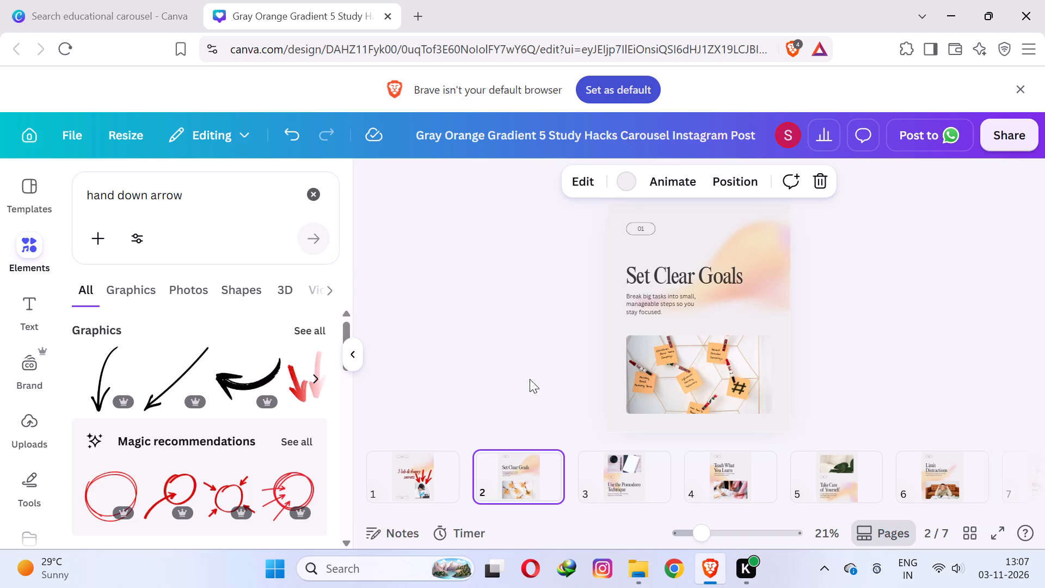
{"action": "double_click", "coordinate": [643, 300]}
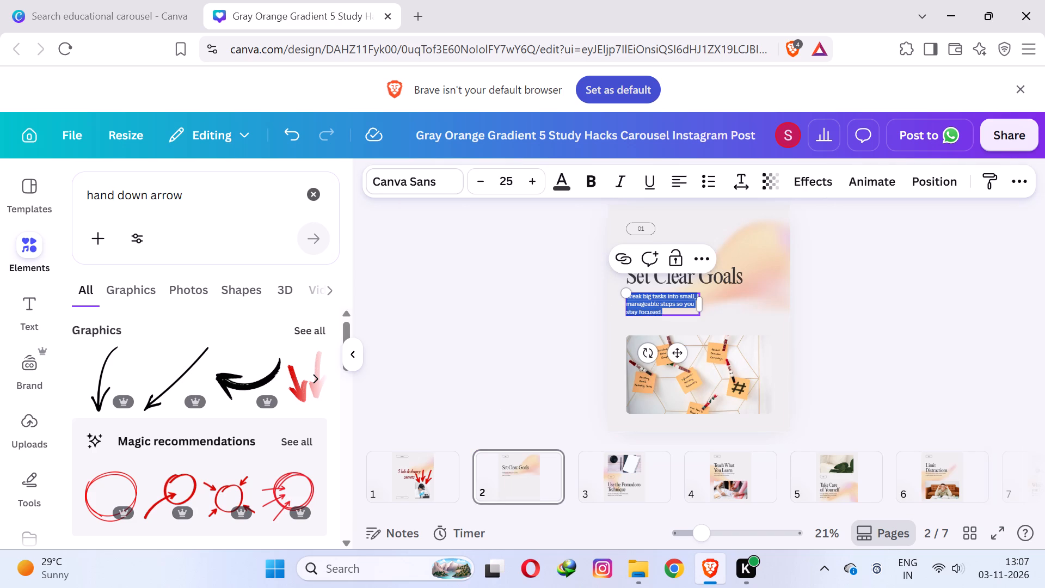
{"action": "type", "text": "#hack01"}
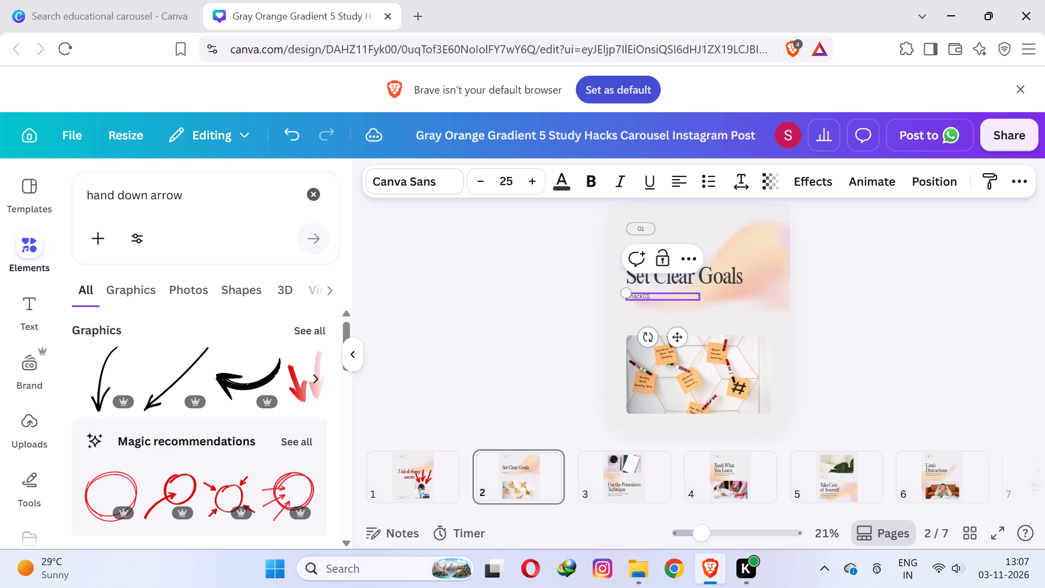
{"action": "left_click", "coordinate": [870, 278]}
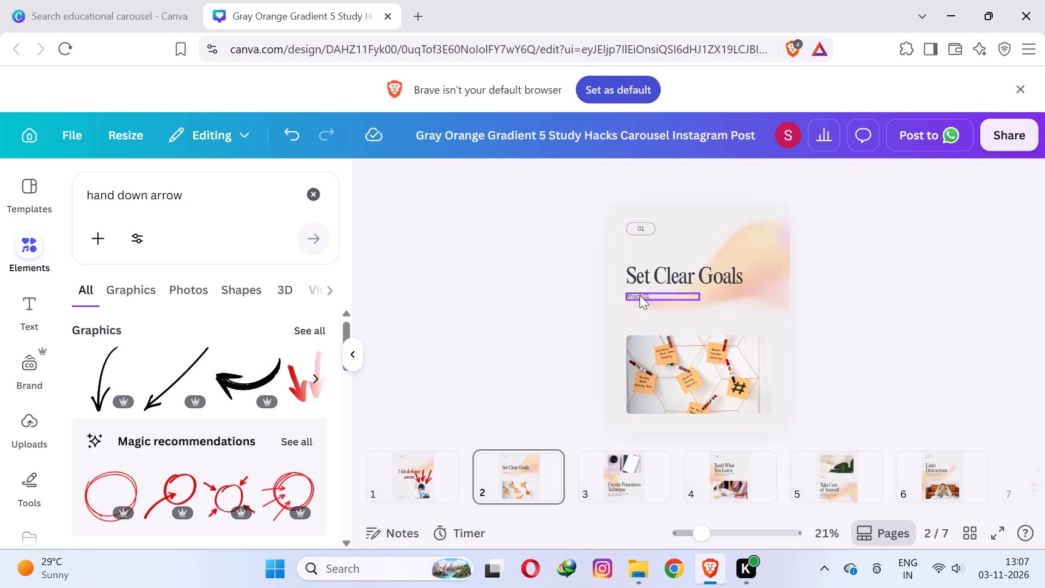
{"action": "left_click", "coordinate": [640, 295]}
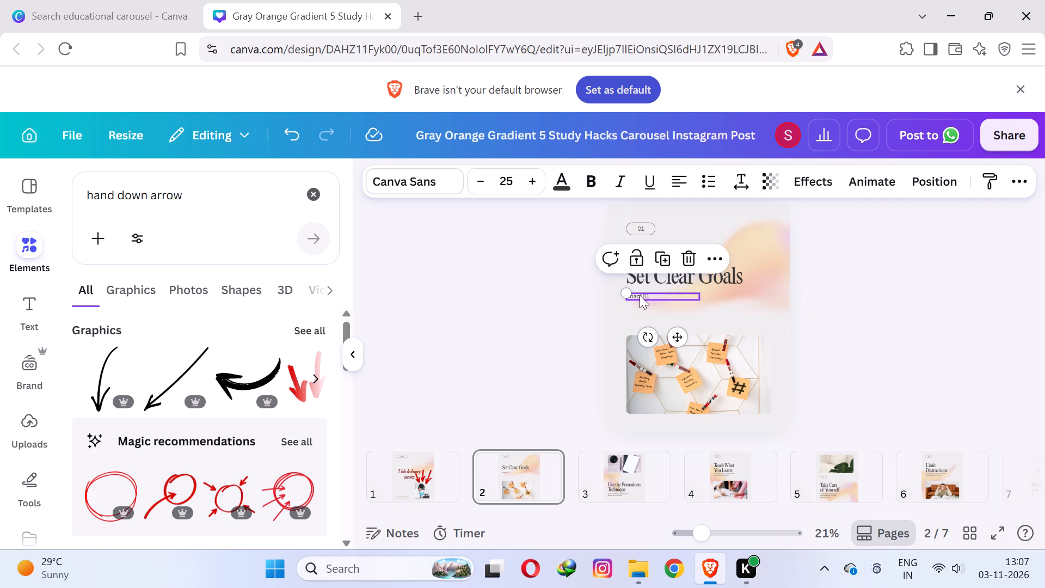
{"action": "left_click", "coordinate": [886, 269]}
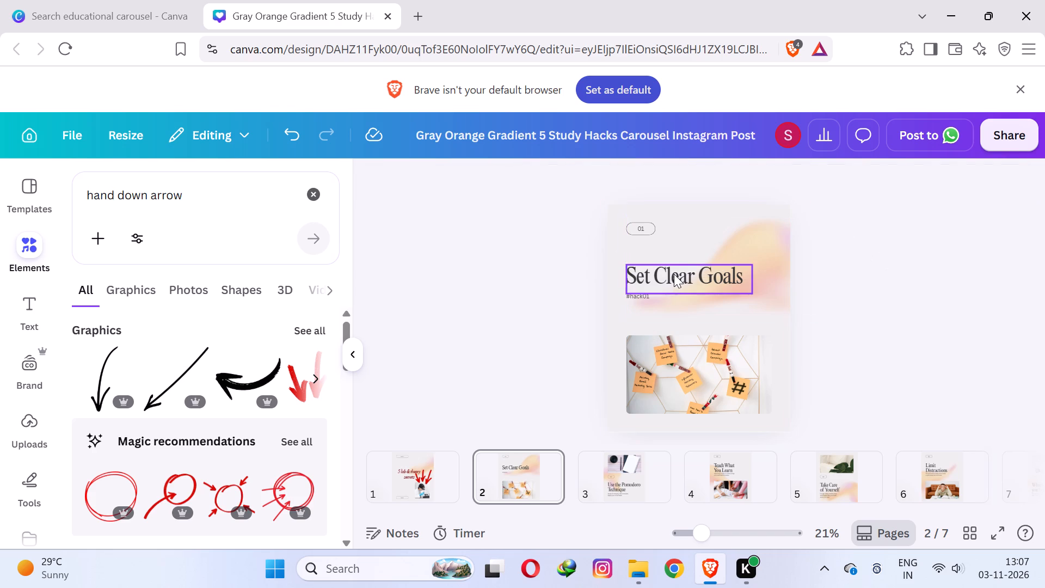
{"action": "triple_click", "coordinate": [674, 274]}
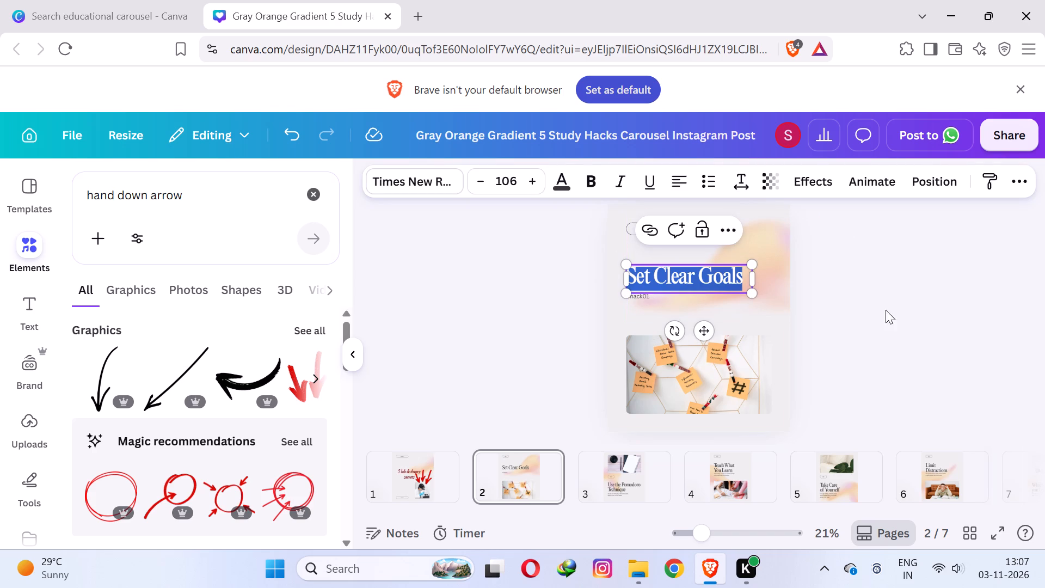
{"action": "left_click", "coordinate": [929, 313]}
Move the #hack01 text on page 2 down to just above the centre of the photo and slightly increase its font size.
{"action": "left_click_drag", "start_coordinate": [629, 295], "coordinate": [654, 315]}
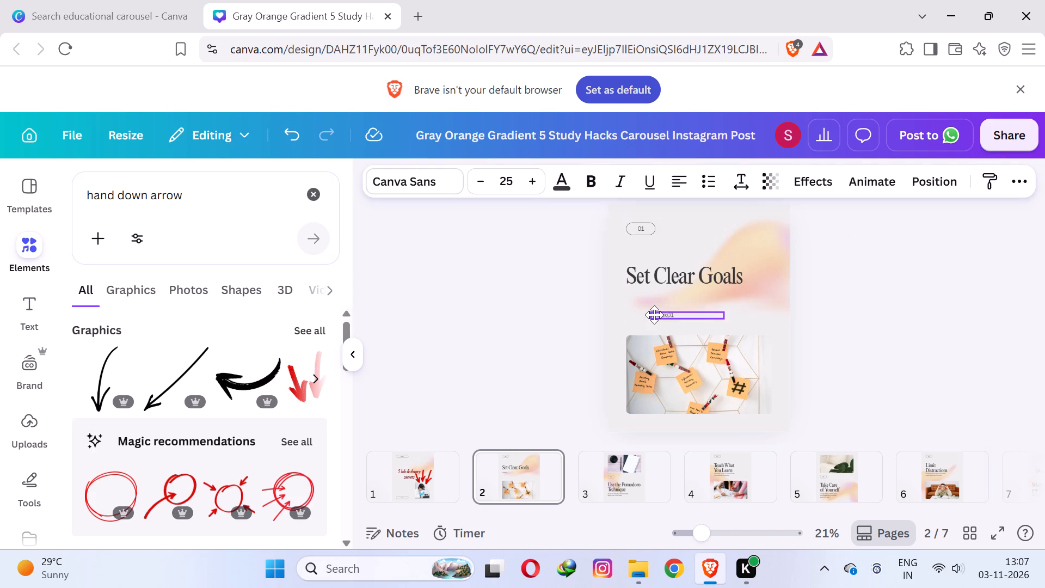
{"action": "left_click_drag", "start_coordinate": [654, 315], "coordinate": [675, 322]}
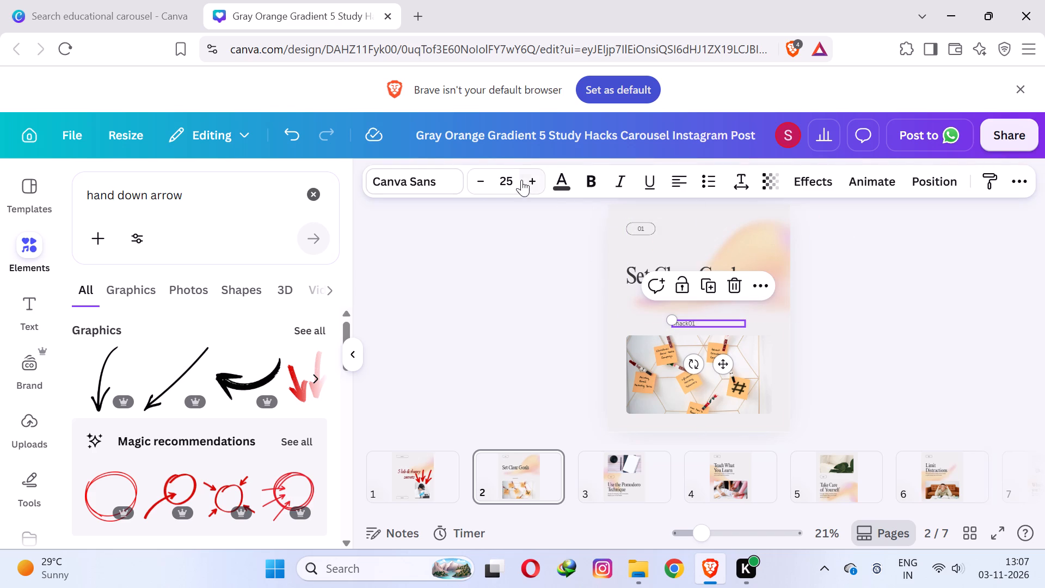
{"action": "triple_click", "coordinate": [533, 178]}
{"action": "triple_click", "coordinate": [533, 178]}
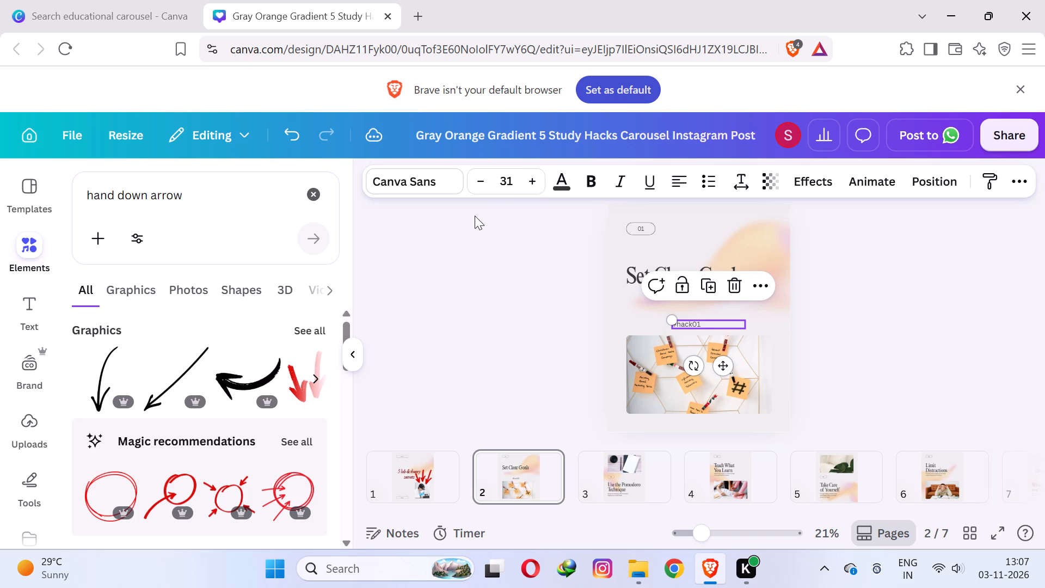
{"action": "left_click", "coordinate": [483, 186]}
{"action": "left_click", "coordinate": [475, 261]}
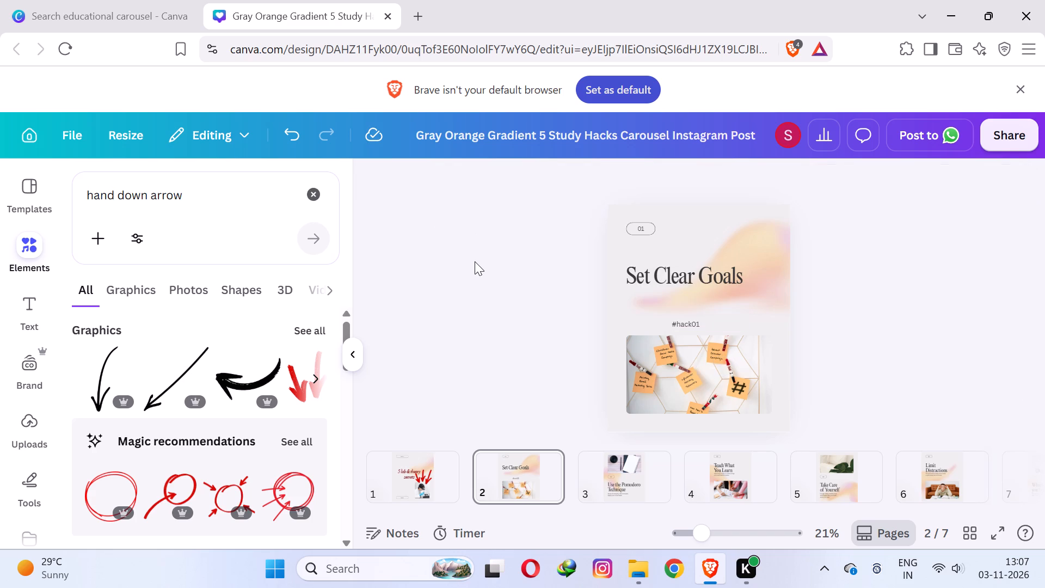
Replace the page 2 heading "Set Clear Goals" with "master diagram".
{"action": "triple_click", "coordinate": [710, 272]}
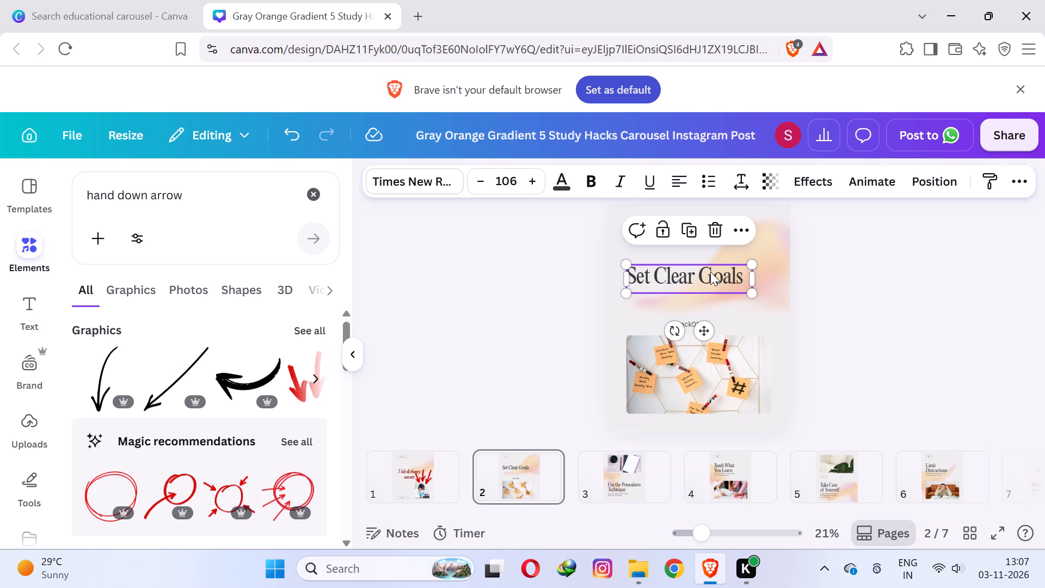
{"action": "type", "text": "master"}
{"action": "key", "text": "space"}
{"action": "type", "text": "diagram"}
{"action": "left_click", "coordinate": [959, 317]}
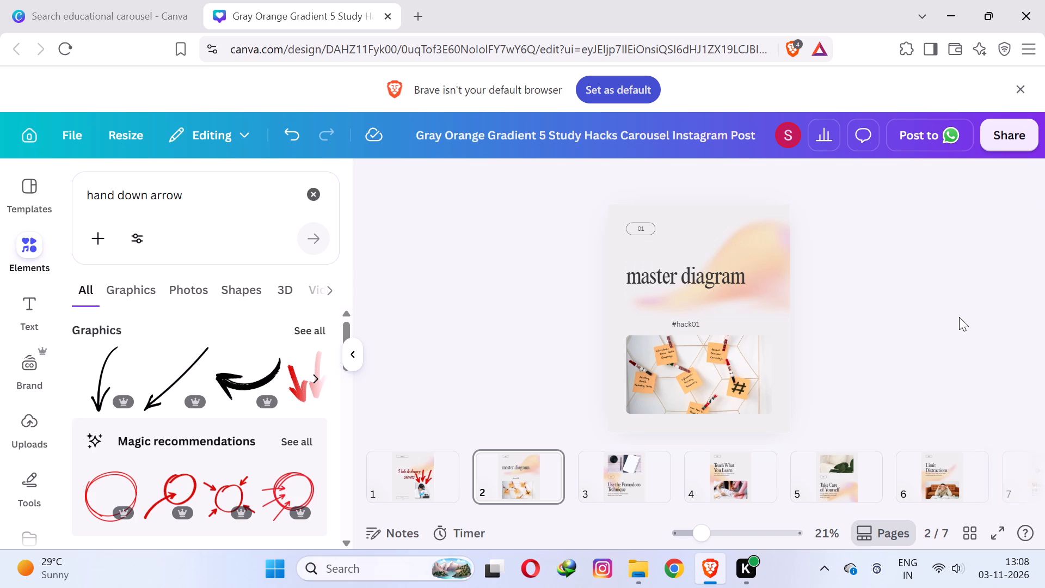
Underline the page 2 heading text.
{"action": "left_click", "coordinate": [702, 275]}
{"action": "left_click", "coordinate": [647, 181]}
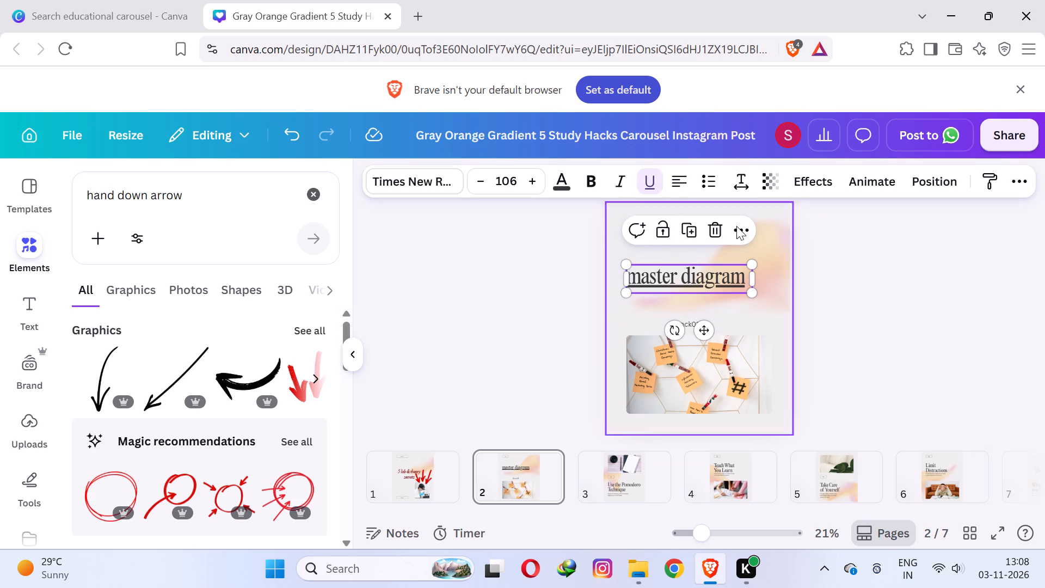
Search the elements for "human anatomy drawing" and show only graphics.
{"action": "left_click", "coordinate": [889, 248]}
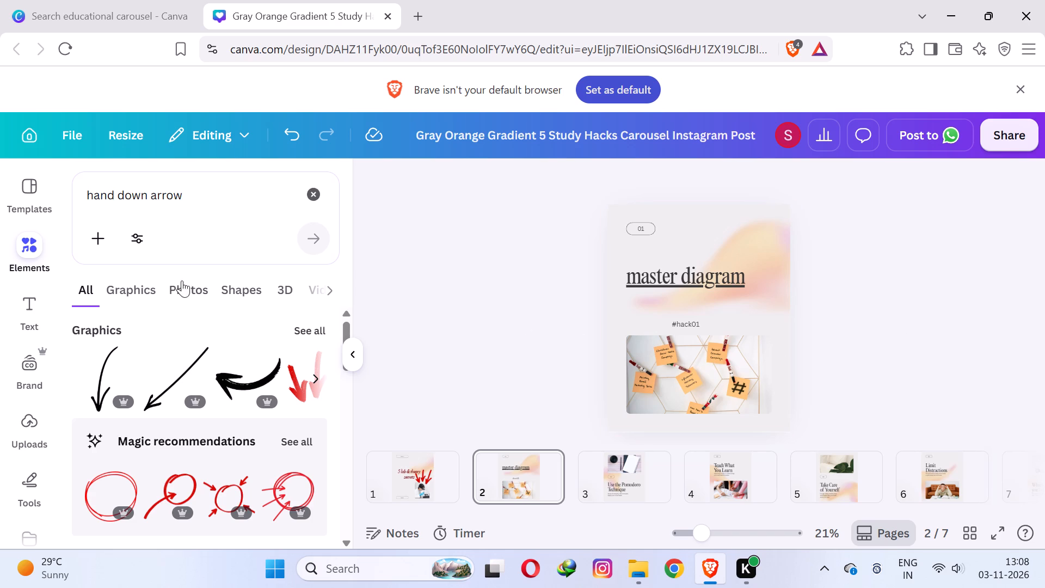
{"action": "left_click_drag", "start_coordinate": [201, 205], "coordinate": [0, 205]}
{"action": "type", "text": "human an"}
{"action": "type", "text": "atomy drawing"}
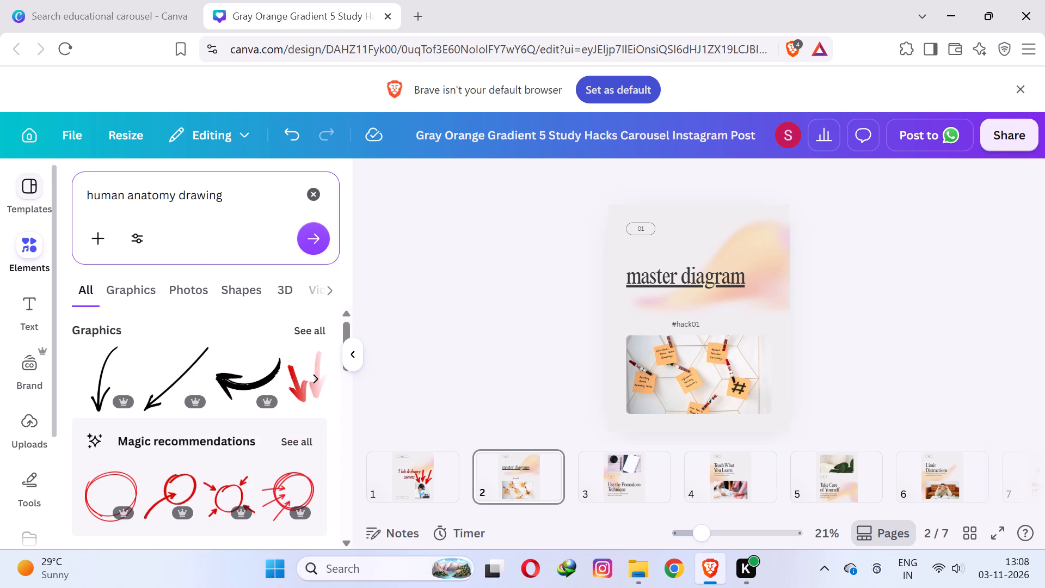
{"action": "left_click", "coordinate": [448, 279]}
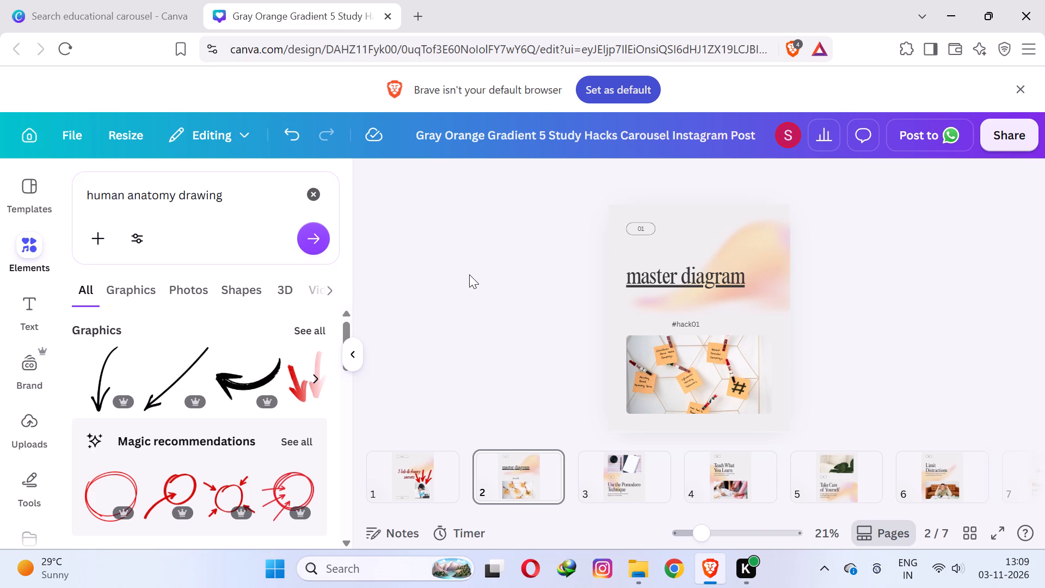
{"action": "left_click", "coordinate": [919, 330]}
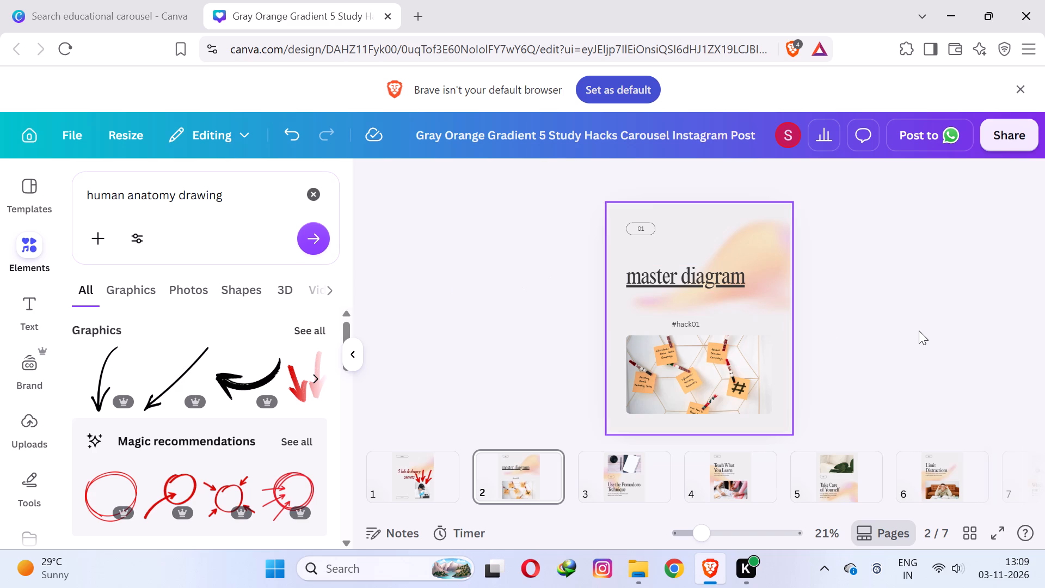
{"action": "left_click", "coordinate": [327, 234]}
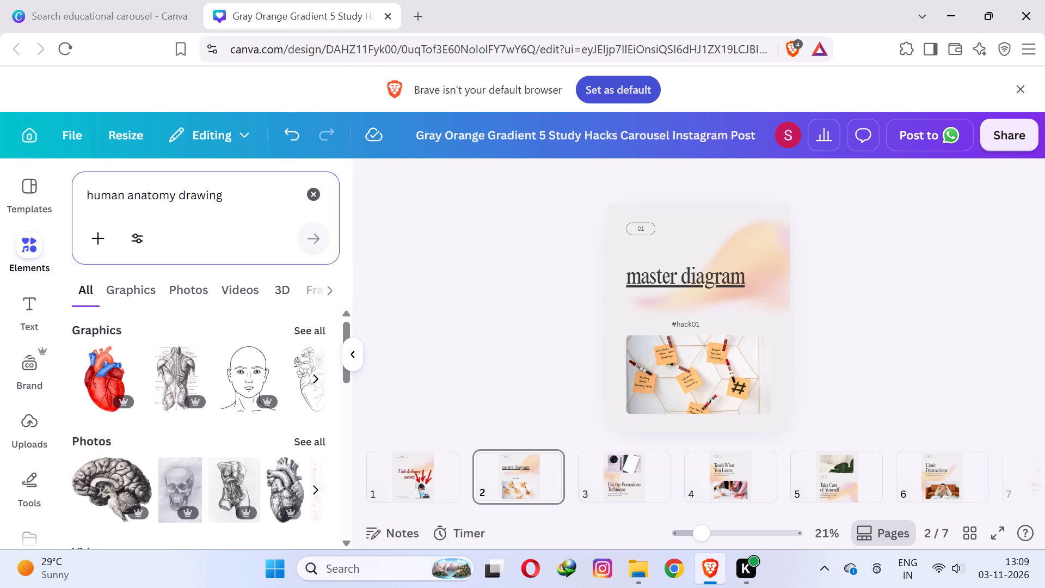
{"action": "left_click", "coordinate": [116, 287]}
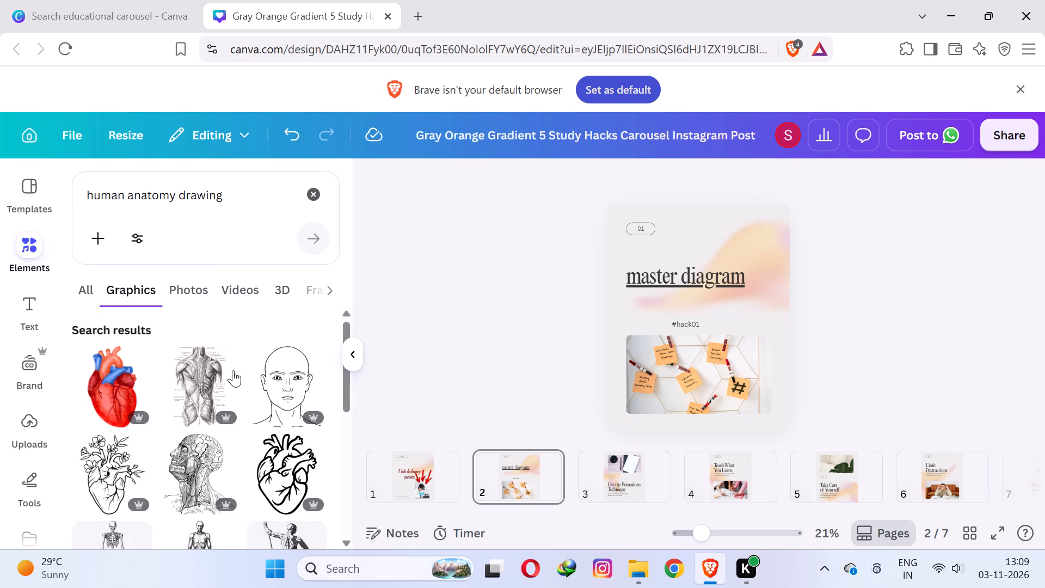
Fill the photo frame on page 2 with the red and blue heart graphic from the search results.
{"action": "scroll", "coordinate": [233, 372], "scroll_direction": "down", "scroll_amount": 4}
{"action": "scroll", "coordinate": [226, 445], "scroll_direction": "down", "scroll_amount": 2}
{"action": "scroll", "coordinate": [226, 445], "scroll_direction": "up", "scroll_amount": 4}
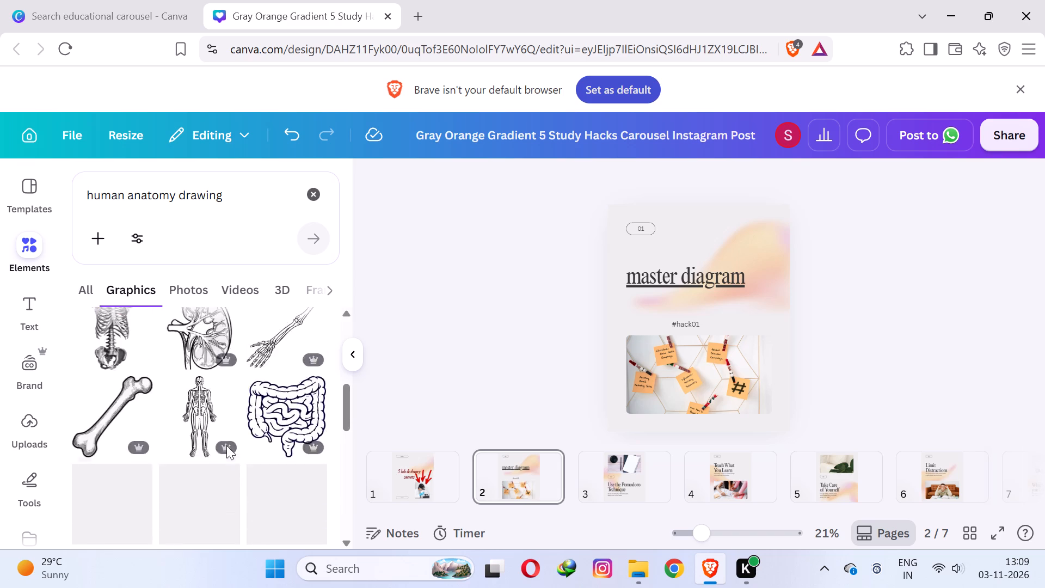
{"action": "scroll", "coordinate": [226, 445], "scroll_direction": "up", "scroll_amount": 6}
{"action": "left_click_drag", "start_coordinate": [102, 391], "coordinate": [267, 401]}
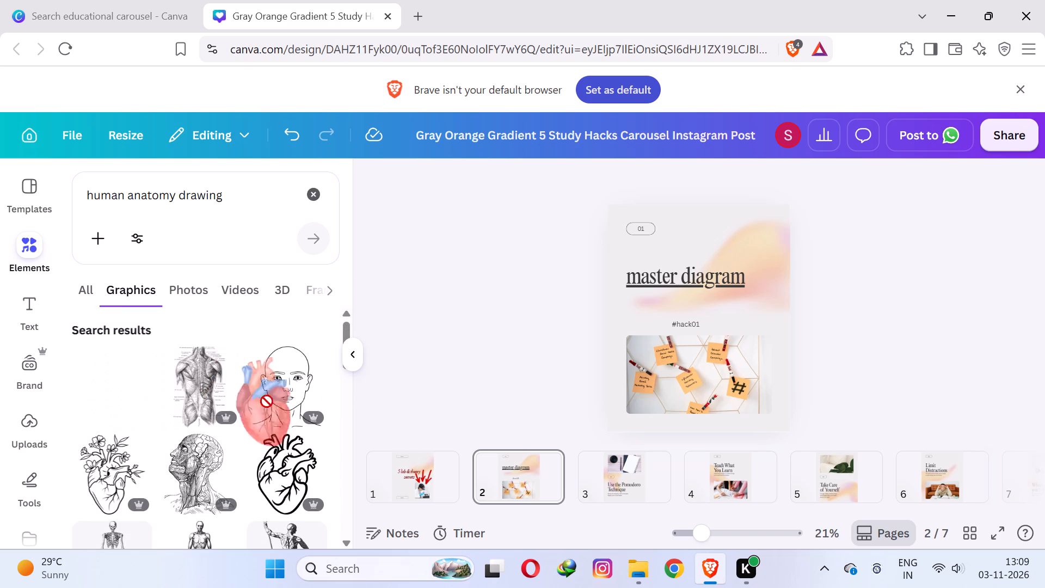
{"action": "left_click_drag", "start_coordinate": [267, 401], "coordinate": [656, 376]}
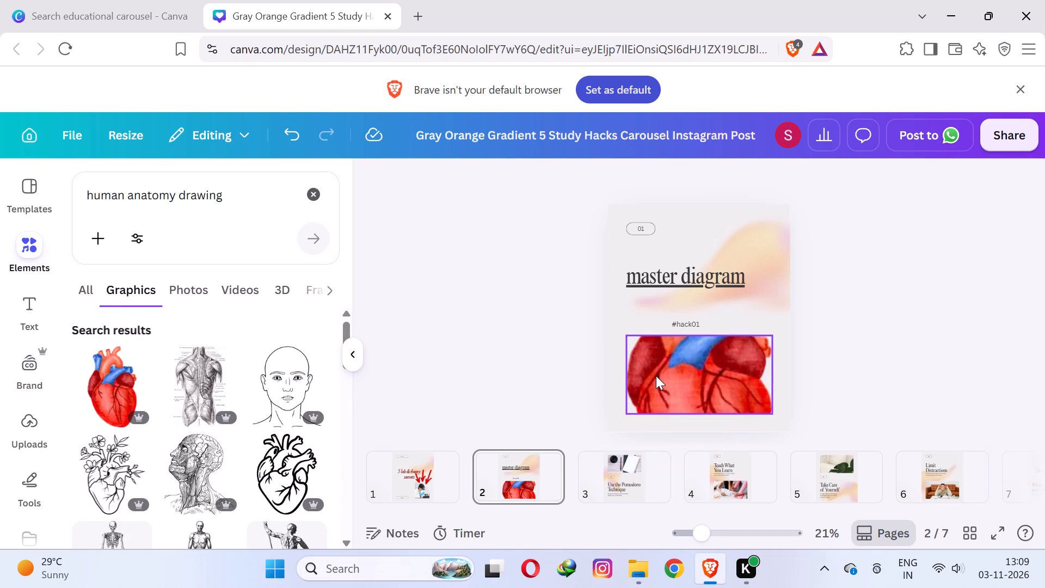
Stretch the heart image on page 2 down to the bottom edge of the page.
{"action": "left_click", "coordinate": [685, 410]}
{"action": "left_click_drag", "start_coordinate": [704, 416], "coordinate": [700, 437]}
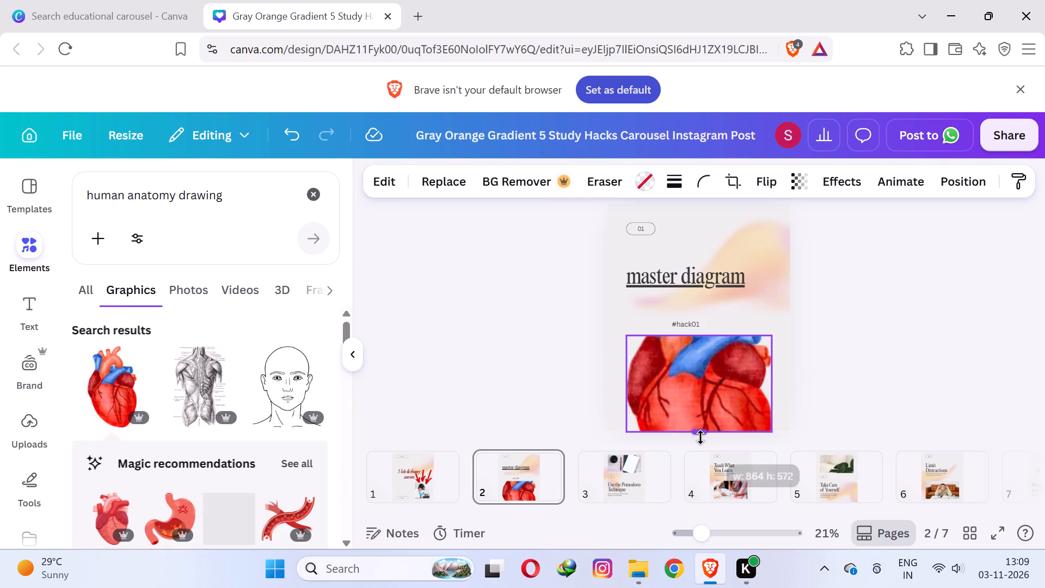
{"action": "left_click_drag", "start_coordinate": [700, 437], "coordinate": [700, 441]}
{"action": "scroll", "coordinate": [698, 392], "scroll_direction": "down", "scroll_amount": 1}
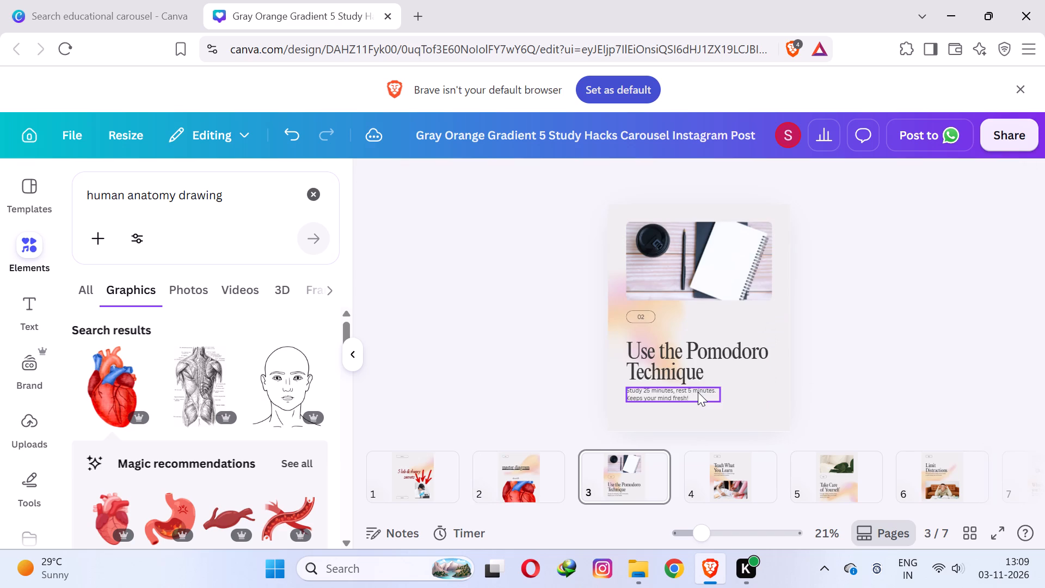
{"action": "left_click", "coordinate": [527, 472]}
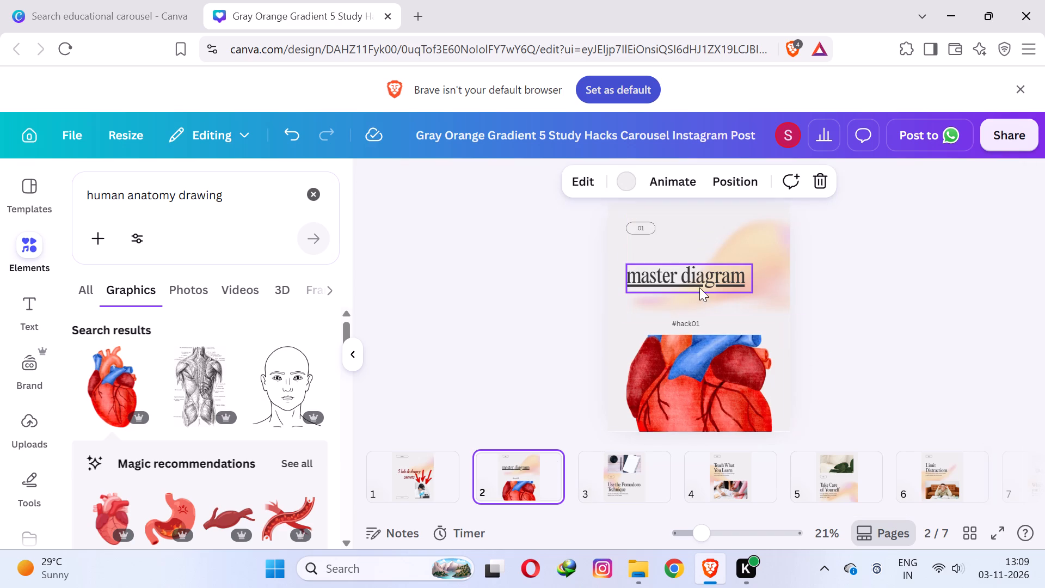
Move the "master diagram" heading up and right to just below the 01 tag, and place #hack01 directly beneath it.
{"action": "left_click_drag", "start_coordinate": [699, 284], "coordinate": [723, 256]}
{"action": "left_click_drag", "start_coordinate": [686, 325], "coordinate": [655, 269]}
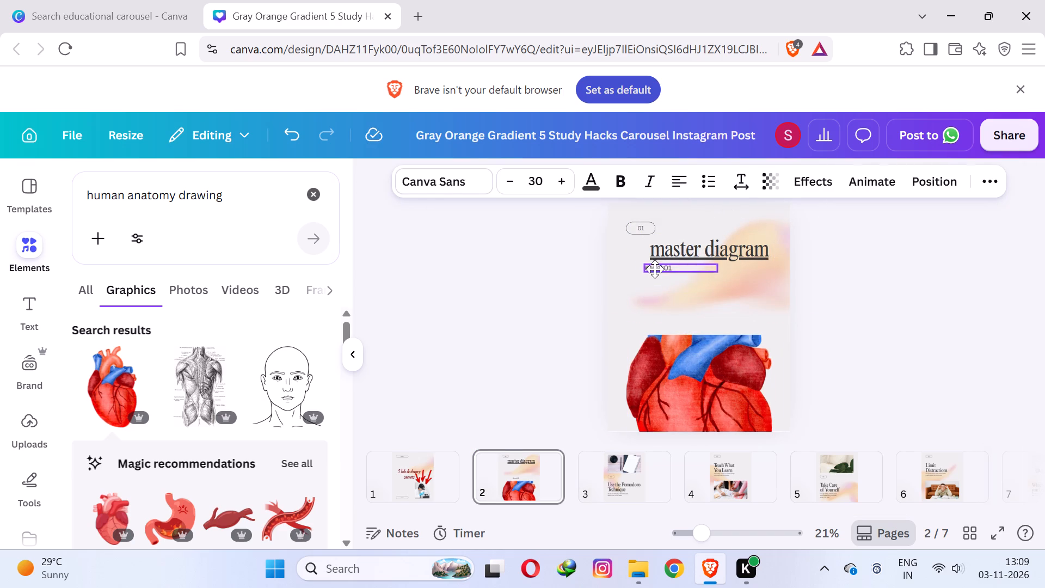
{"action": "left_click_drag", "start_coordinate": [655, 269], "coordinate": [653, 269]}
Extend the top of the heart image on page 2 up to just under the #hack01 text.
{"action": "left_click", "coordinate": [686, 338]}
{"action": "left_click_drag", "start_coordinate": [689, 338], "coordinate": [691, 310]}
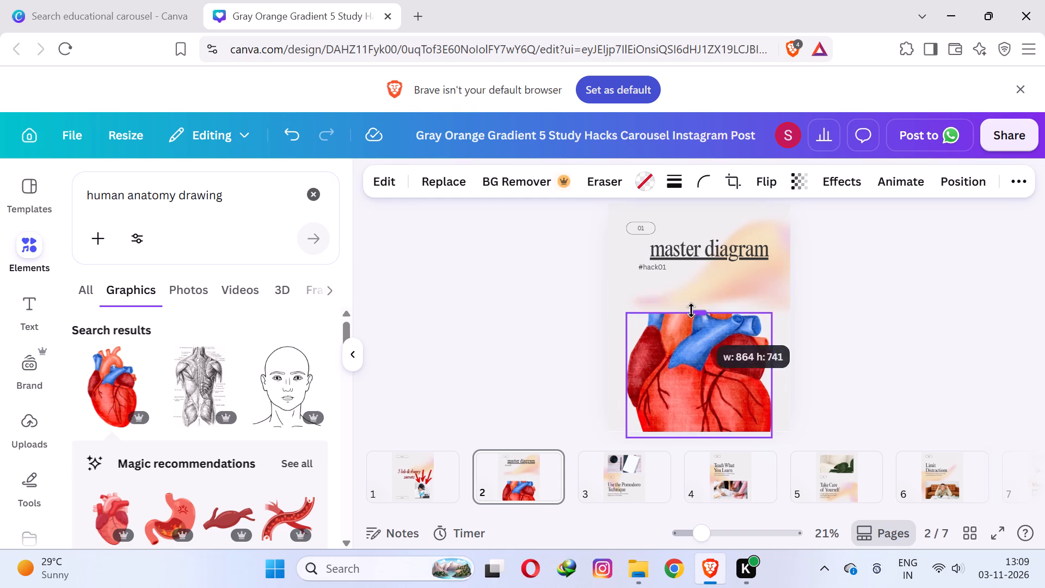
{"action": "left_click_drag", "start_coordinate": [691, 310], "coordinate": [695, 275]}
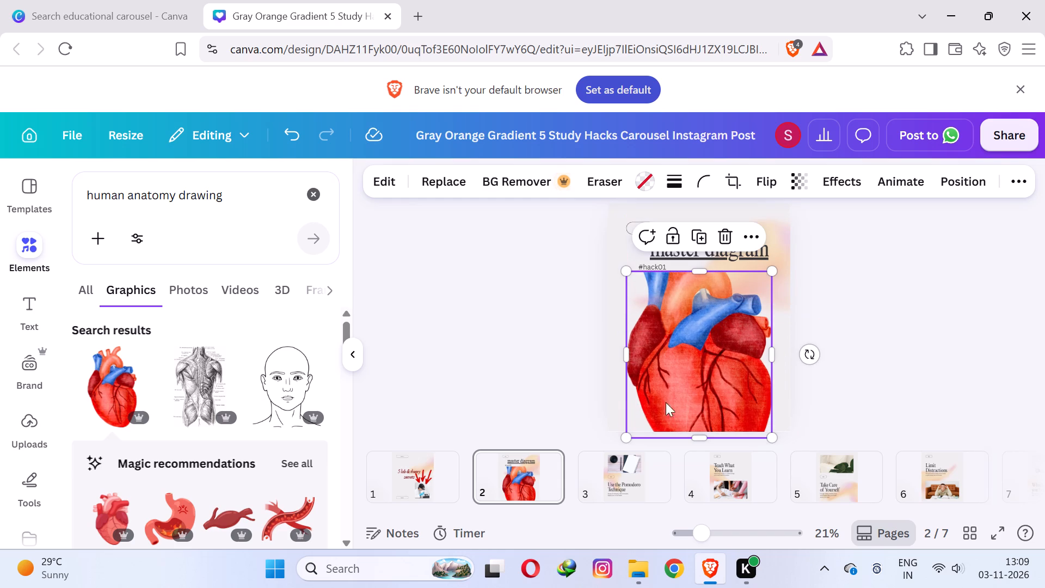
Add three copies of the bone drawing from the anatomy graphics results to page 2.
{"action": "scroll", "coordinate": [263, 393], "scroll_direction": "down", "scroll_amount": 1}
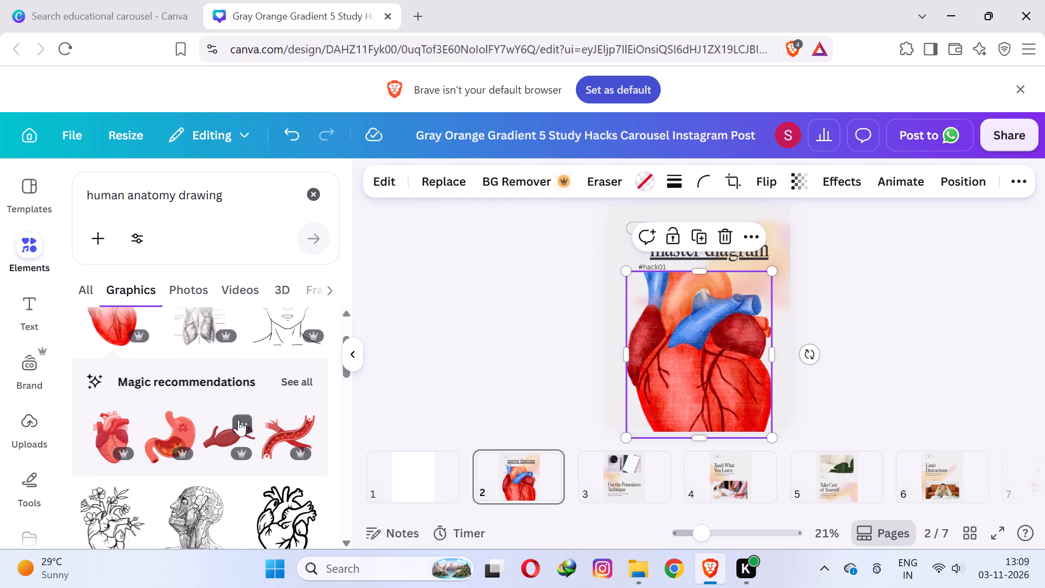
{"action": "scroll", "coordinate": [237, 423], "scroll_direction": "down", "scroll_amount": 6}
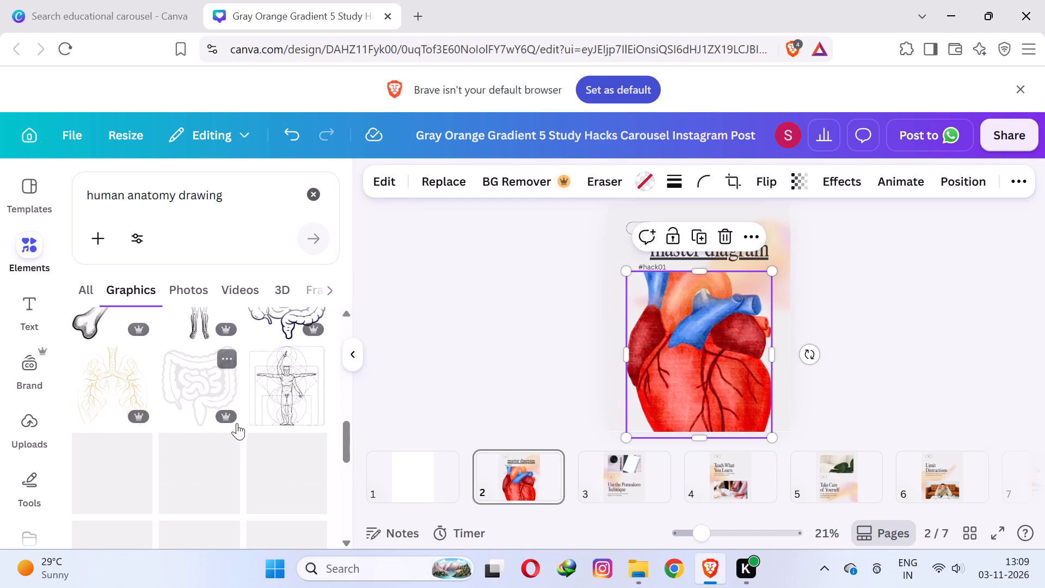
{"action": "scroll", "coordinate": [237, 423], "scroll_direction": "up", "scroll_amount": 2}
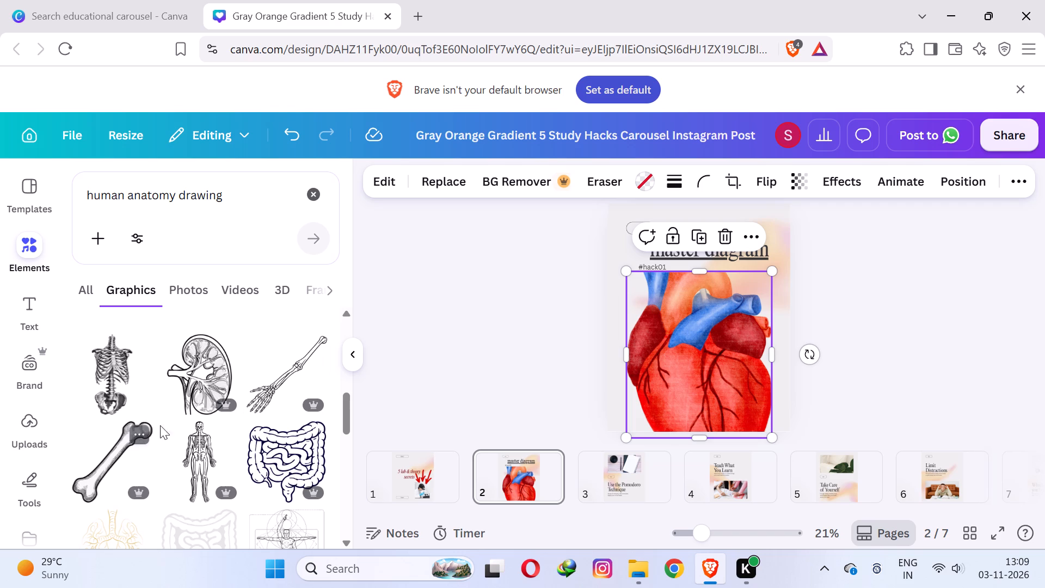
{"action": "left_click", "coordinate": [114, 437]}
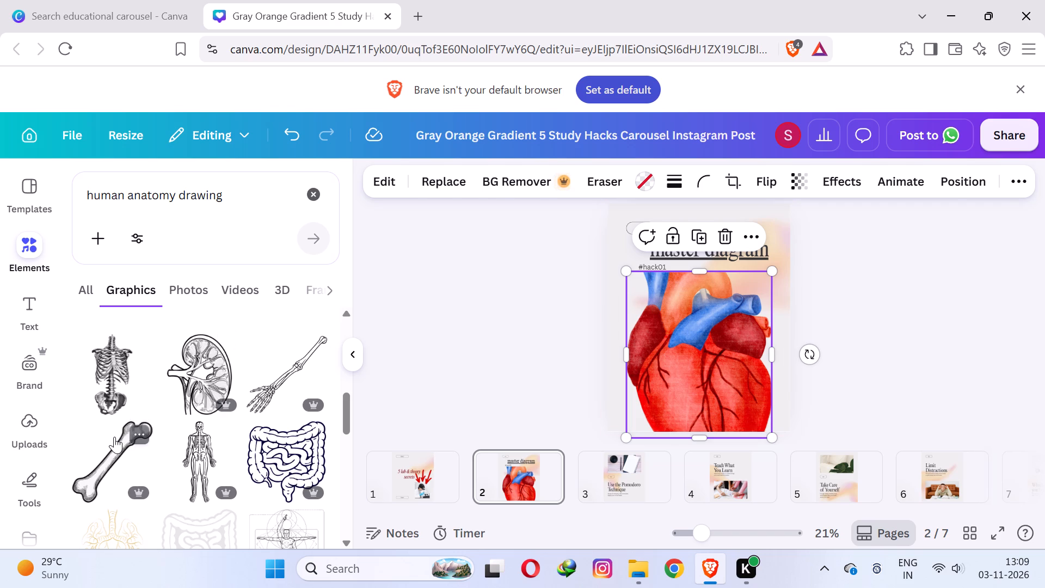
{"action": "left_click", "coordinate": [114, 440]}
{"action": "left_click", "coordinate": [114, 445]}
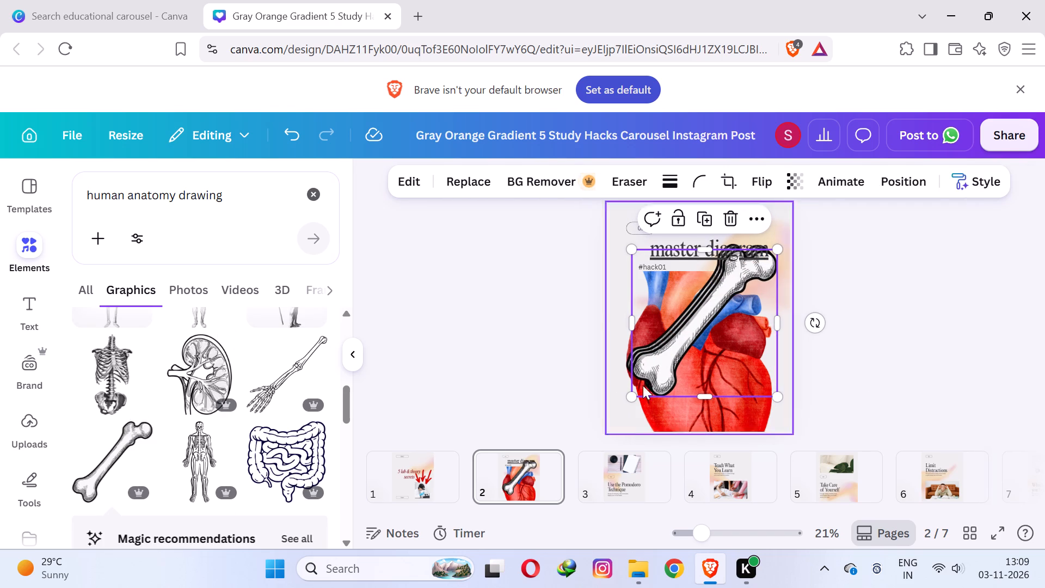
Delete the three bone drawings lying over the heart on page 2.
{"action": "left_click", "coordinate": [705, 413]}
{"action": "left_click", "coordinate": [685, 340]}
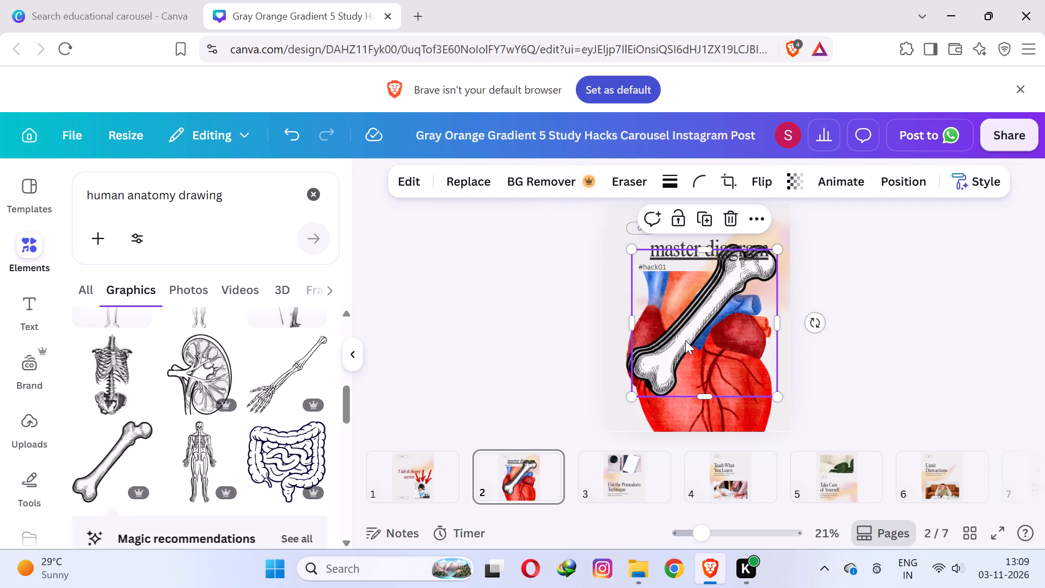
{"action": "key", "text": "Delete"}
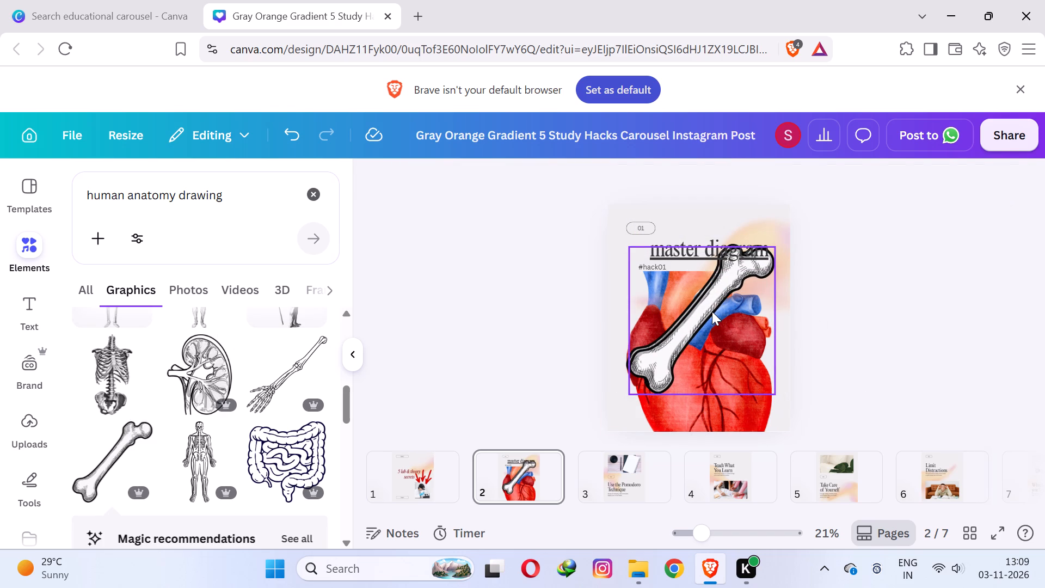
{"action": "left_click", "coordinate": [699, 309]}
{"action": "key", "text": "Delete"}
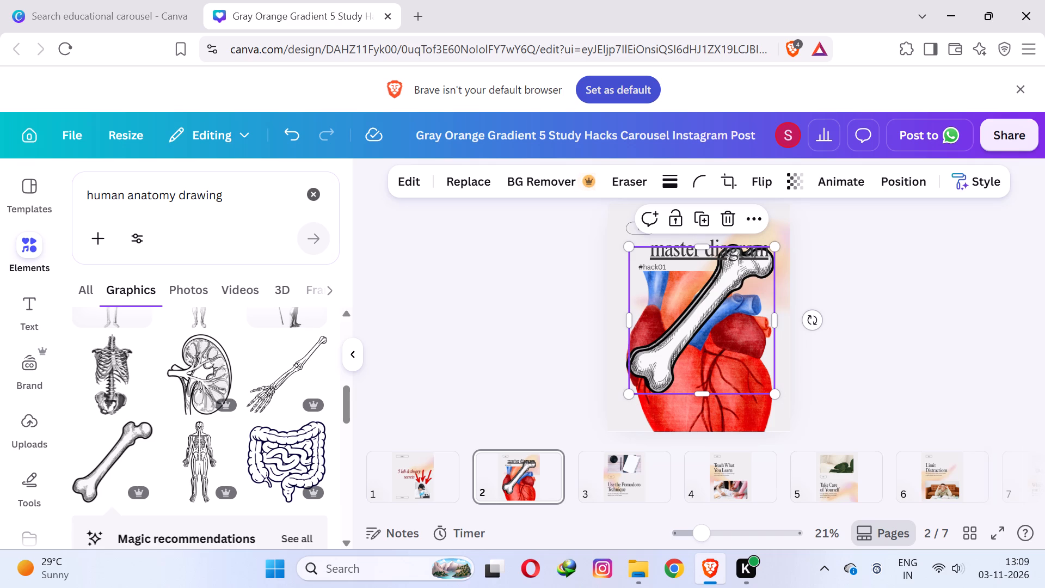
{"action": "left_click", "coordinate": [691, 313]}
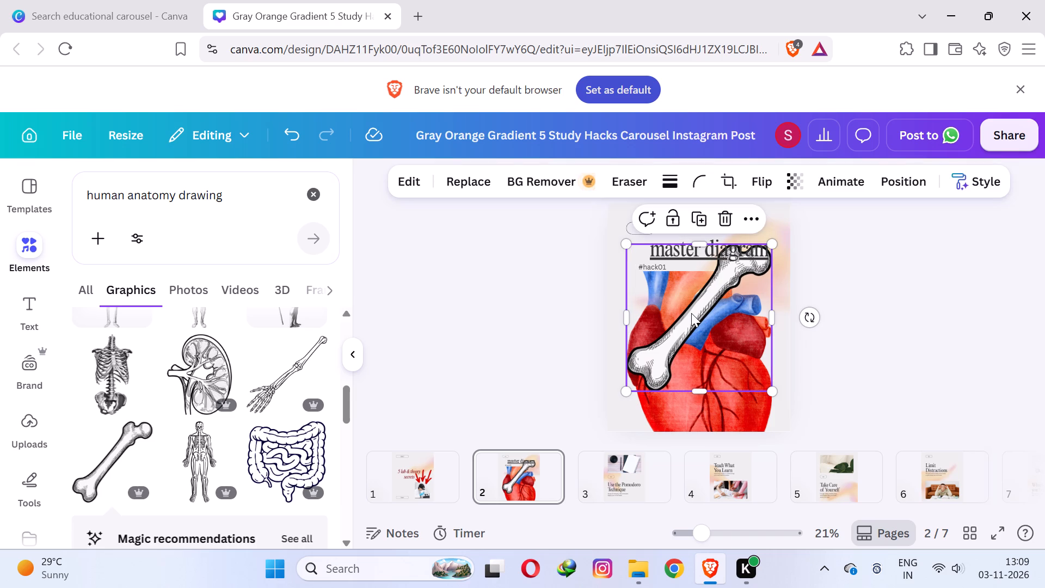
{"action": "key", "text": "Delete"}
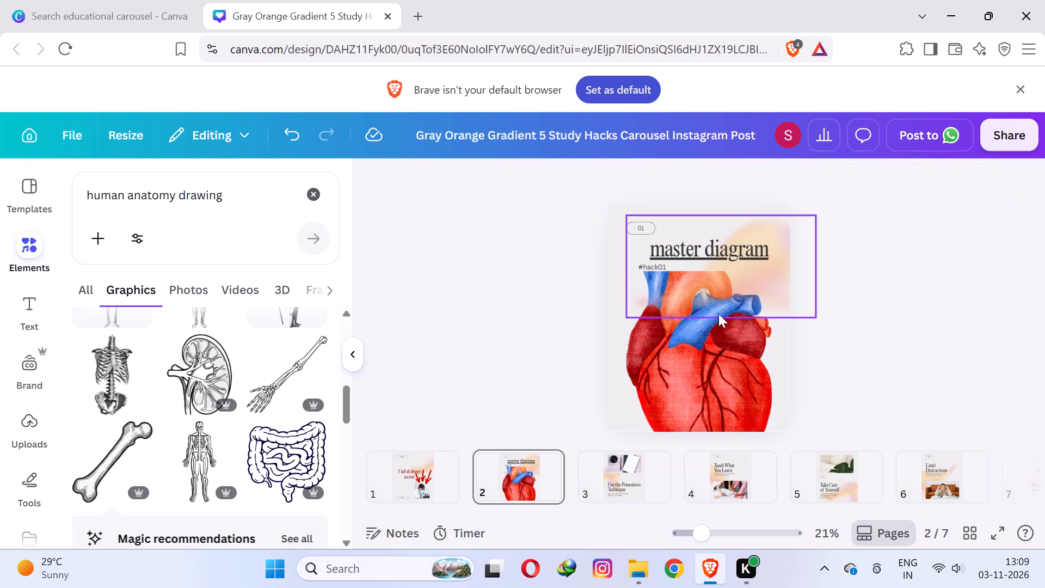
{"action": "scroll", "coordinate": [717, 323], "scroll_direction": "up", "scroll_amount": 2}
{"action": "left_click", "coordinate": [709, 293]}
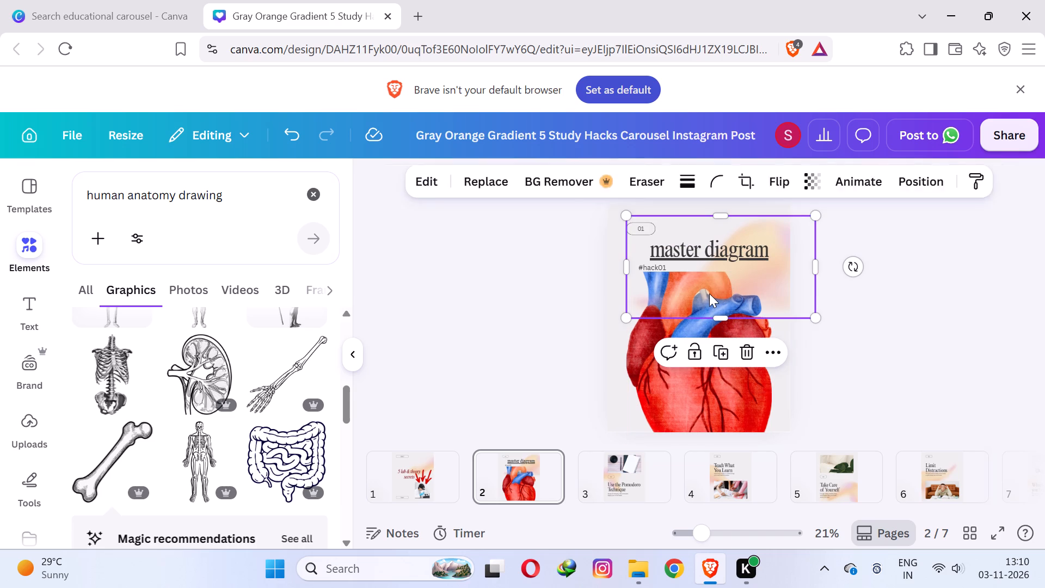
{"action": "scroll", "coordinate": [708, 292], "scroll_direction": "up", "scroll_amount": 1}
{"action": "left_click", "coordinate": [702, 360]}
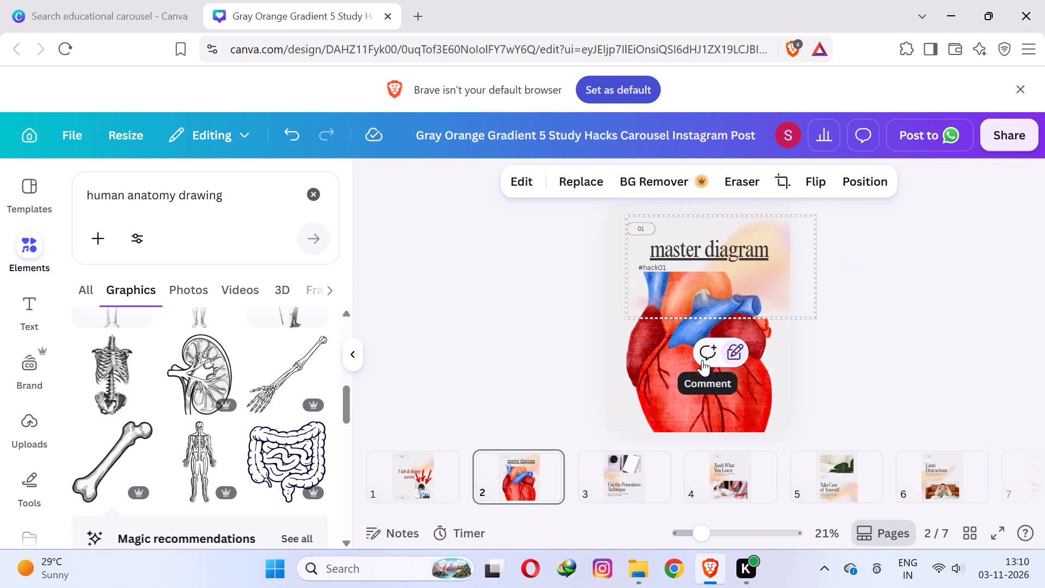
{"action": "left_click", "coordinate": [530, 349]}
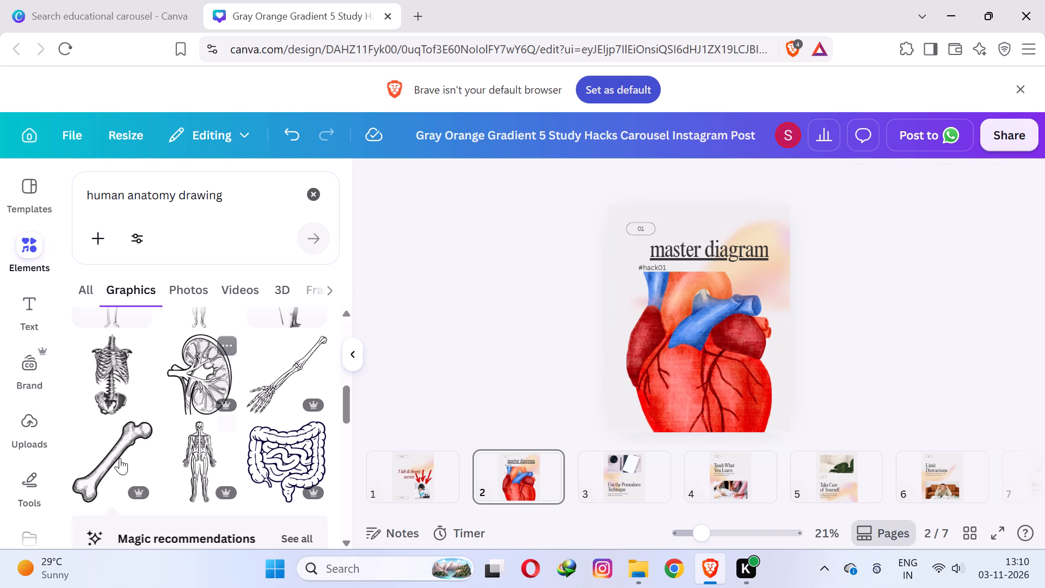
Start replacing the heart image on page 2 and search the photos for "human anatomy digram".
{"action": "left_click", "coordinate": [700, 388]}
{"action": "left_click", "coordinate": [443, 177]}
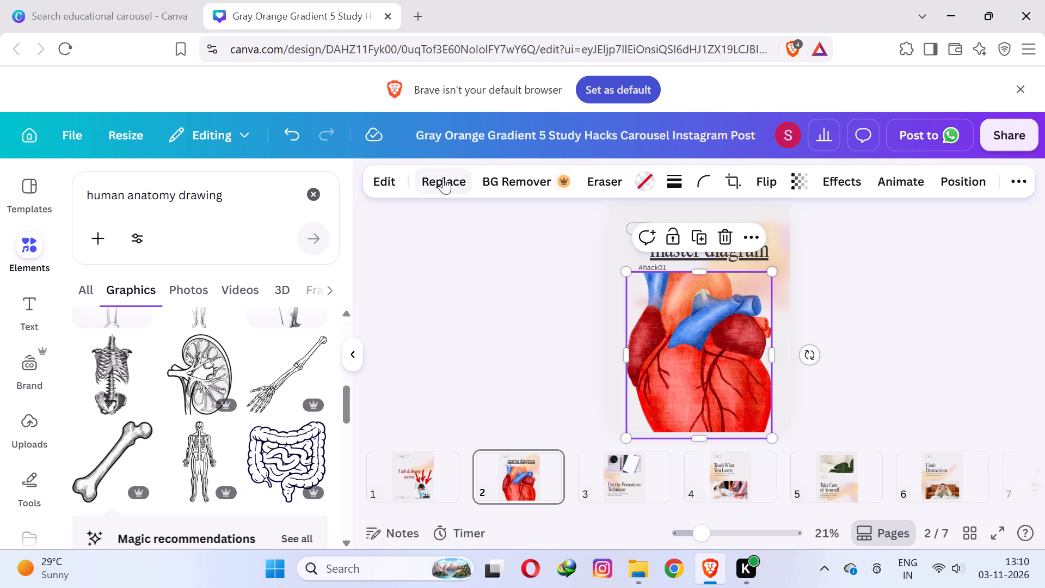
{"action": "left_click_drag", "start_coordinate": [196, 225], "coordinate": [0, 237]}
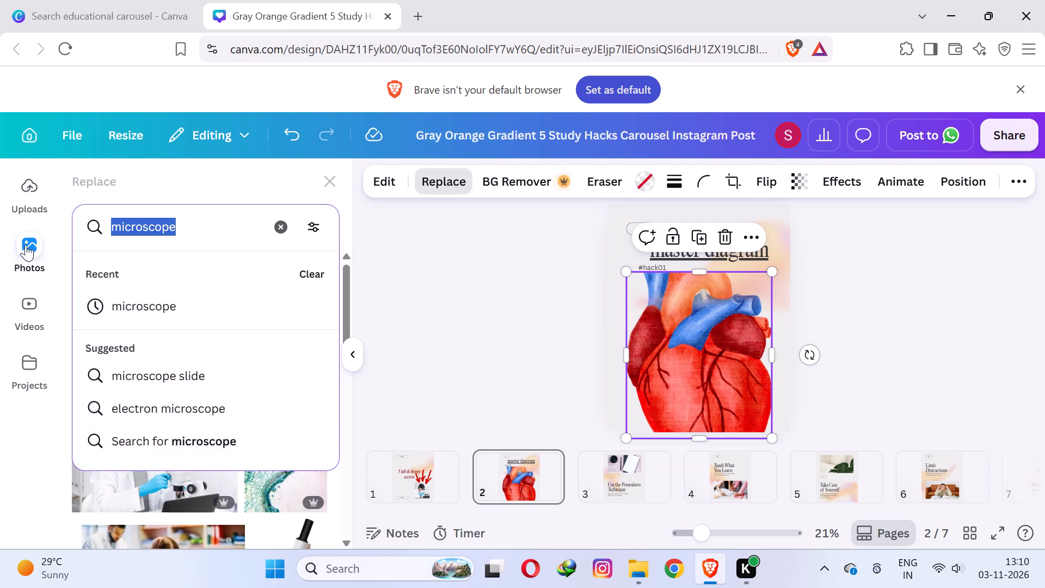
{"action": "key", "text": "BackSpace"}
{"action": "type", "text": "human anatomy digra"}
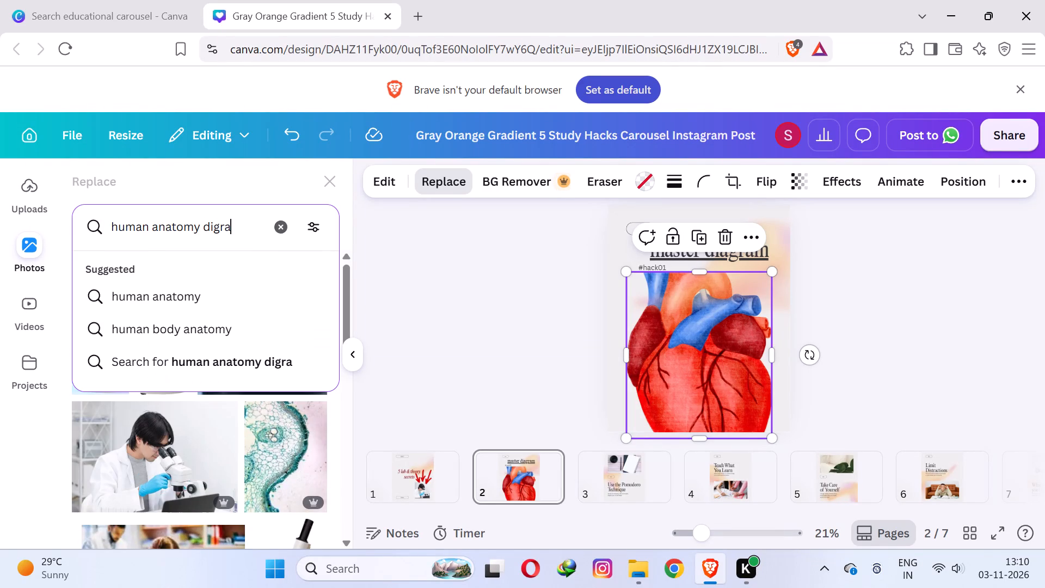
{"action": "key", "text": "m"}
{"action": "key", "text": "Return"}
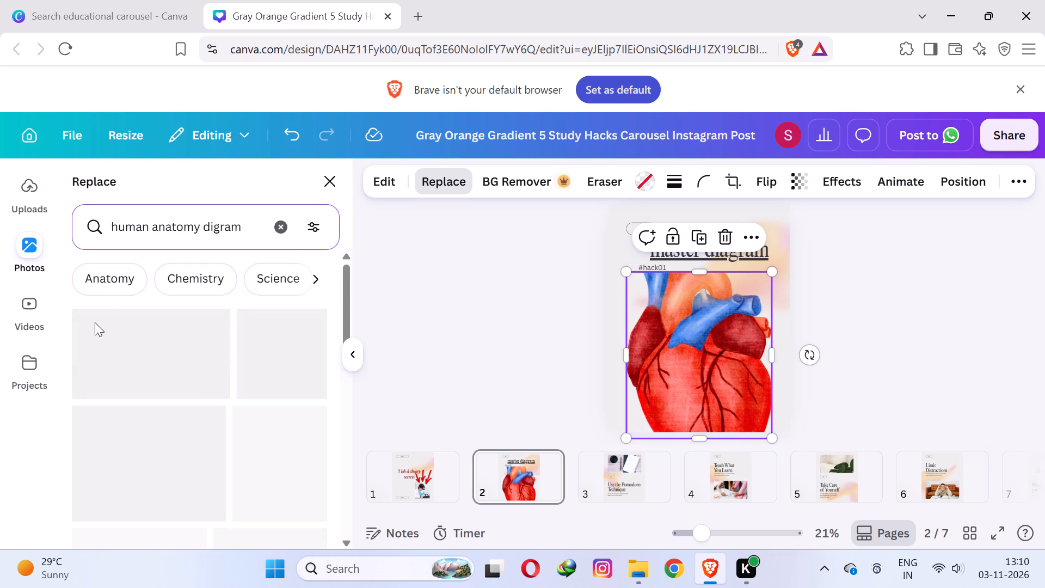
Replace the heart image on page 2 with the photo of an anatomical head-and-torso model against a blue background.
{"action": "scroll", "coordinate": [158, 350], "scroll_direction": "down", "scroll_amount": 3}
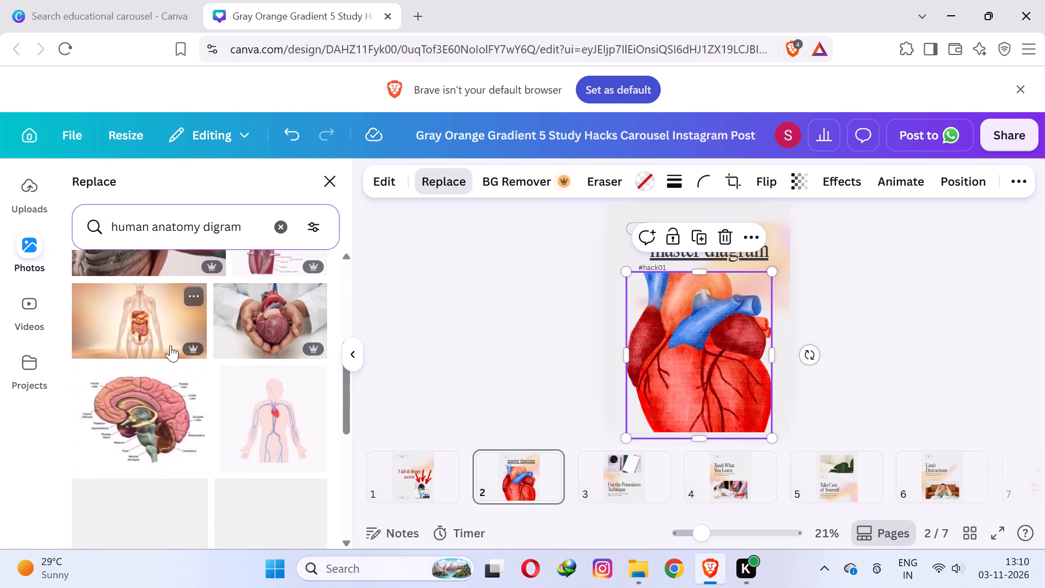
{"action": "scroll", "coordinate": [136, 395], "scroll_direction": "down", "scroll_amount": 4}
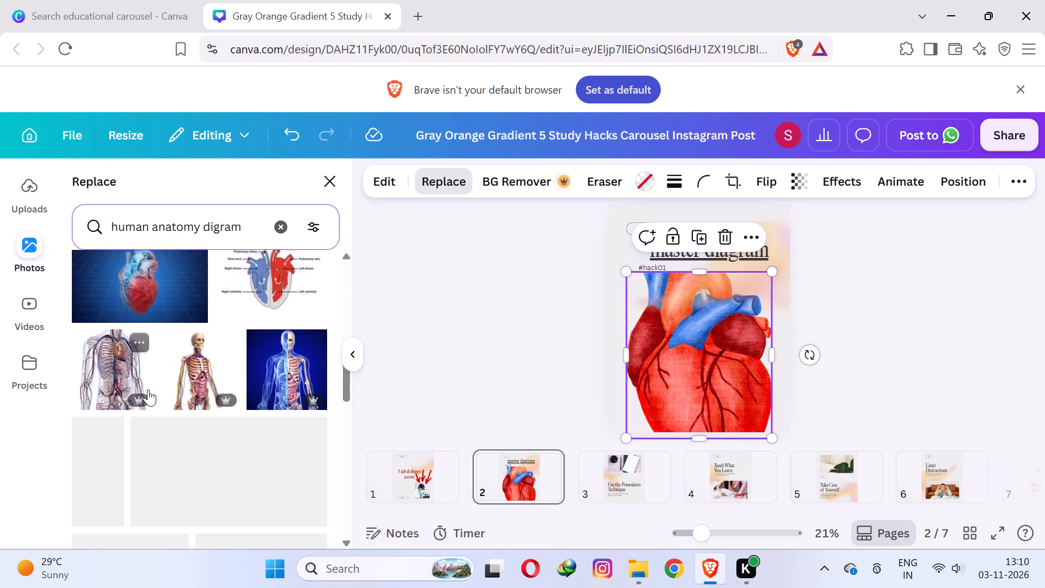
{"action": "scroll", "coordinate": [199, 428], "scroll_direction": "down", "scroll_amount": 1}
{"action": "scroll", "coordinate": [207, 300], "scroll_direction": "down", "scroll_amount": 2}
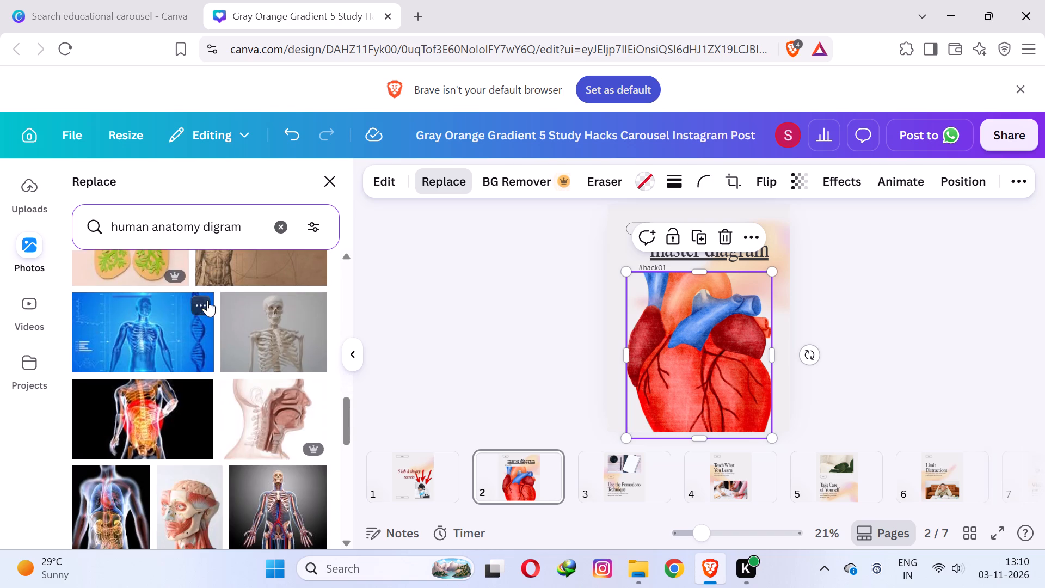
{"action": "scroll", "coordinate": [201, 301], "scroll_direction": "down", "scroll_amount": 5}
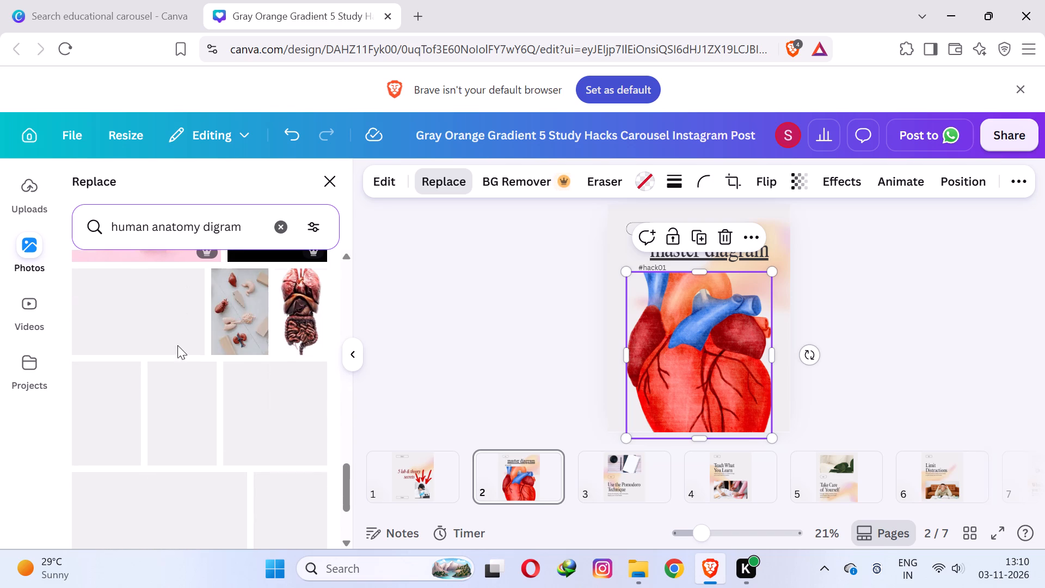
{"action": "scroll", "coordinate": [140, 408], "scroll_direction": "up", "scroll_amount": 1}
{"action": "scroll", "coordinate": [140, 408], "scroll_direction": "down", "scroll_amount": 3}
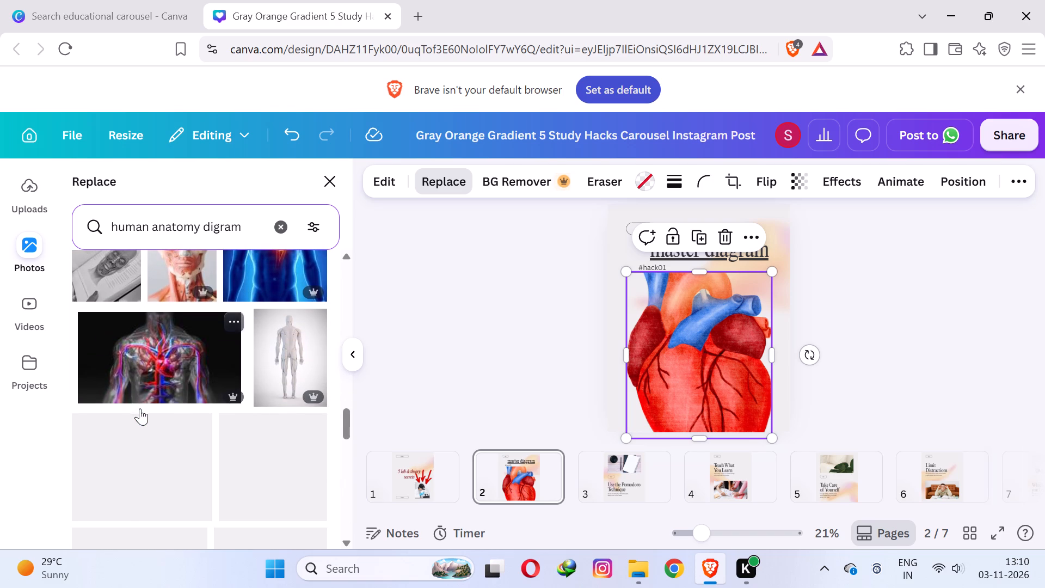
{"action": "scroll", "coordinate": [161, 405], "scroll_direction": "down", "scroll_amount": 1}
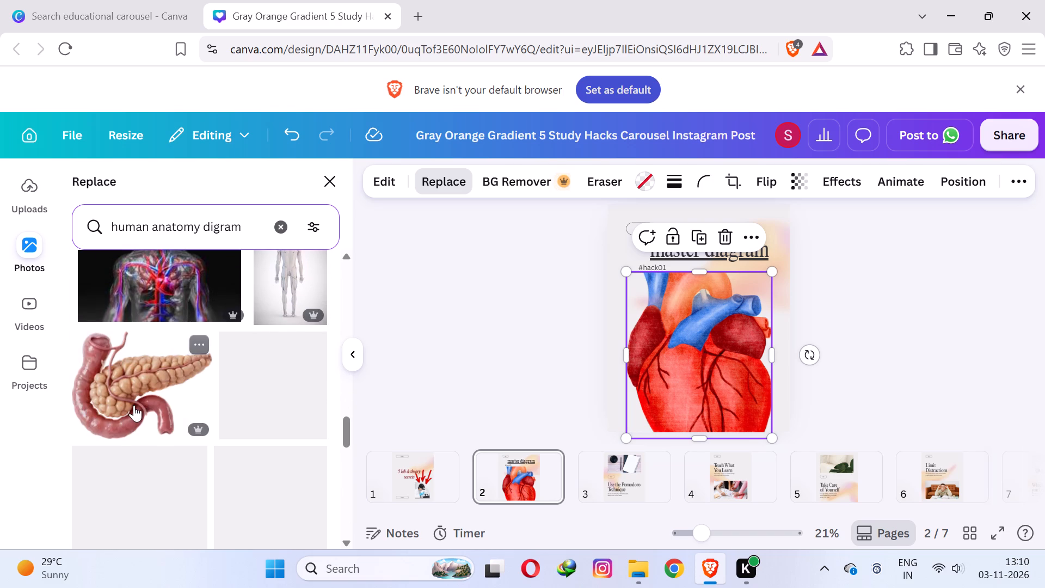
{"action": "scroll", "coordinate": [134, 405], "scroll_direction": "down", "scroll_amount": 2}
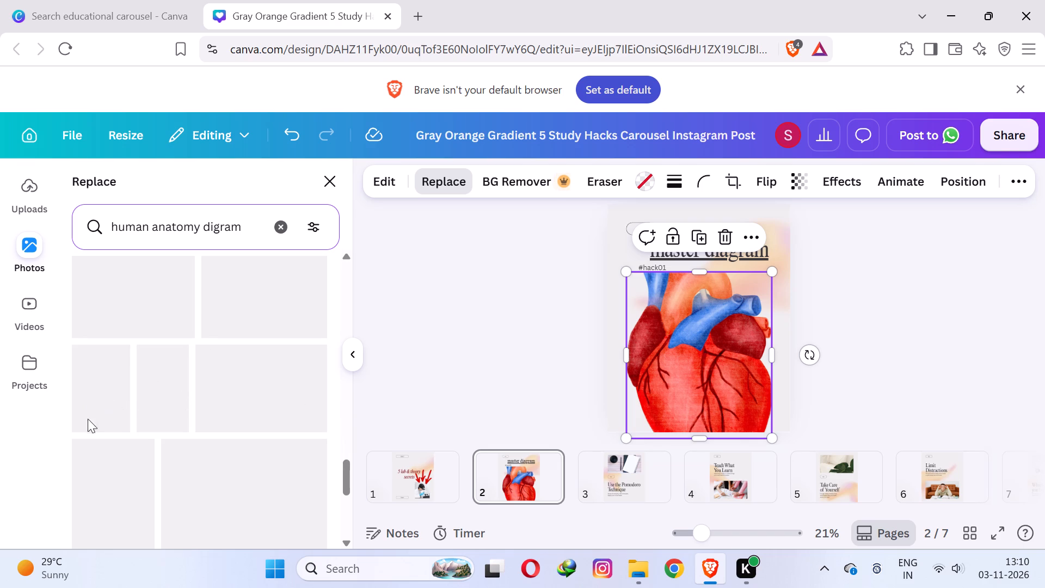
{"action": "scroll", "coordinate": [158, 390], "scroll_direction": "down", "scroll_amount": 2}
{"action": "scroll", "coordinate": [158, 390], "scroll_direction": "up", "scroll_amount": 1}
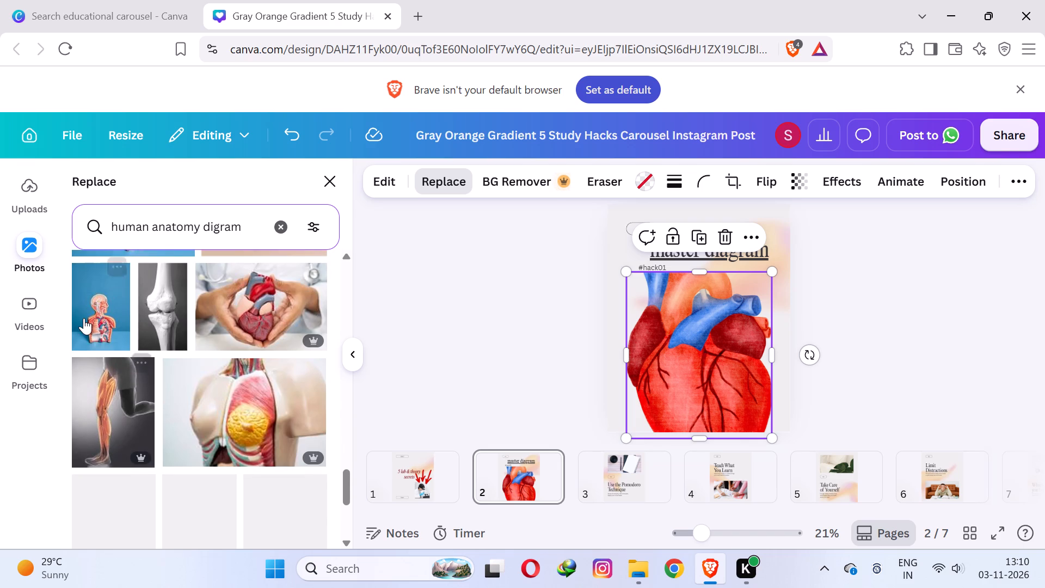
{"action": "left_click", "coordinate": [90, 320]}
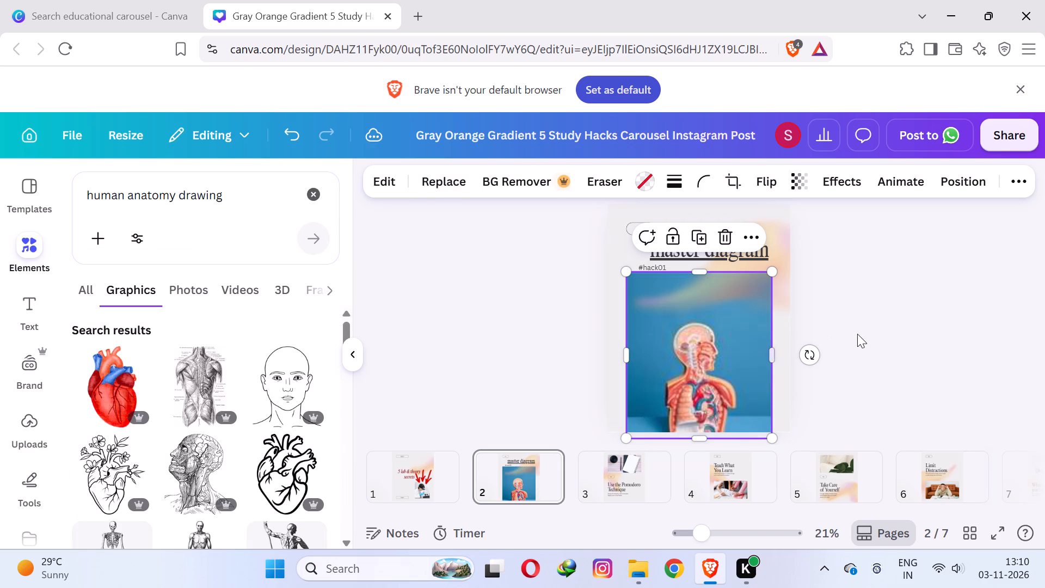
{"action": "left_click", "coordinate": [915, 317]}
Shrink the anatomy model photo on page 2 from its upper-left corner, leaving a gap below the #hack01 text.
{"action": "left_click", "coordinate": [631, 286]}
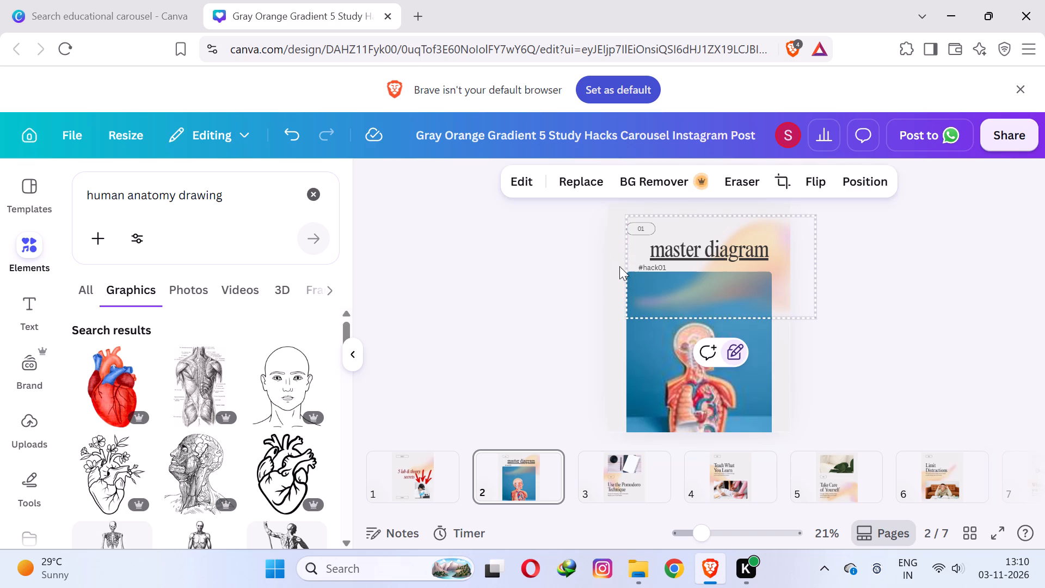
{"action": "left_click", "coordinate": [646, 359]}
{"action": "left_click_drag", "start_coordinate": [624, 266], "coordinate": [624, 270]}
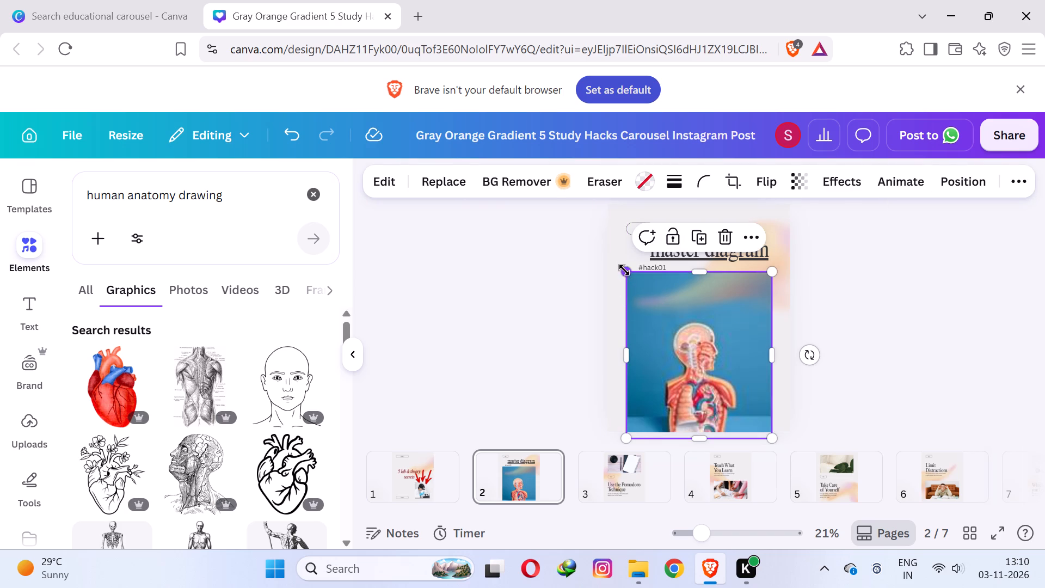
{"action": "left_click_drag", "start_coordinate": [624, 270], "coordinate": [635, 307]}
{"action": "left_click", "coordinate": [858, 307]}
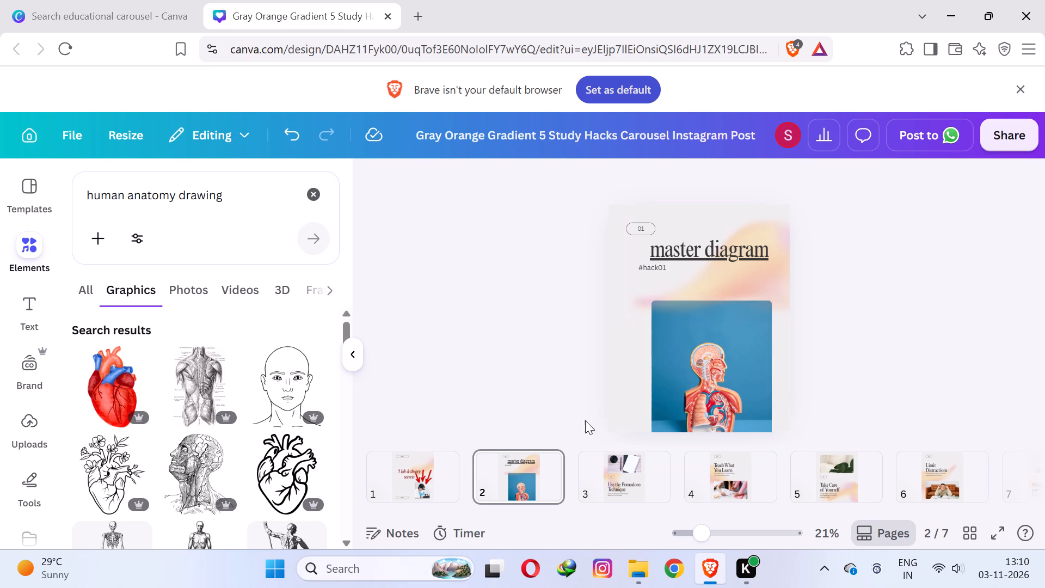
Replace page 3's notebook photo with the photo of four coloured-cap blood tubes, found by searching "blood test tube rank".
{"action": "left_click", "coordinate": [604, 470]}
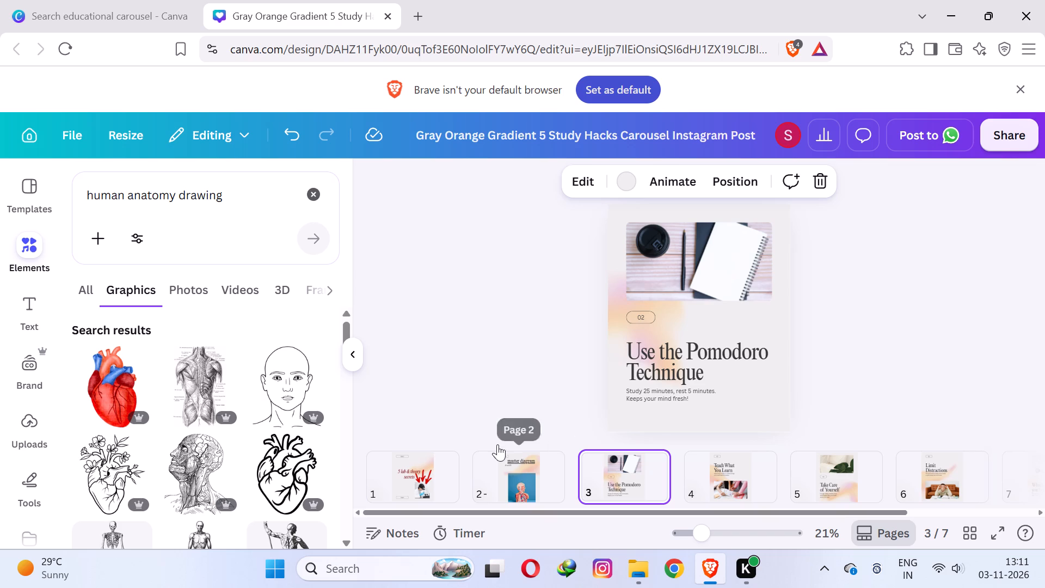
{"action": "left_click", "coordinate": [662, 255]}
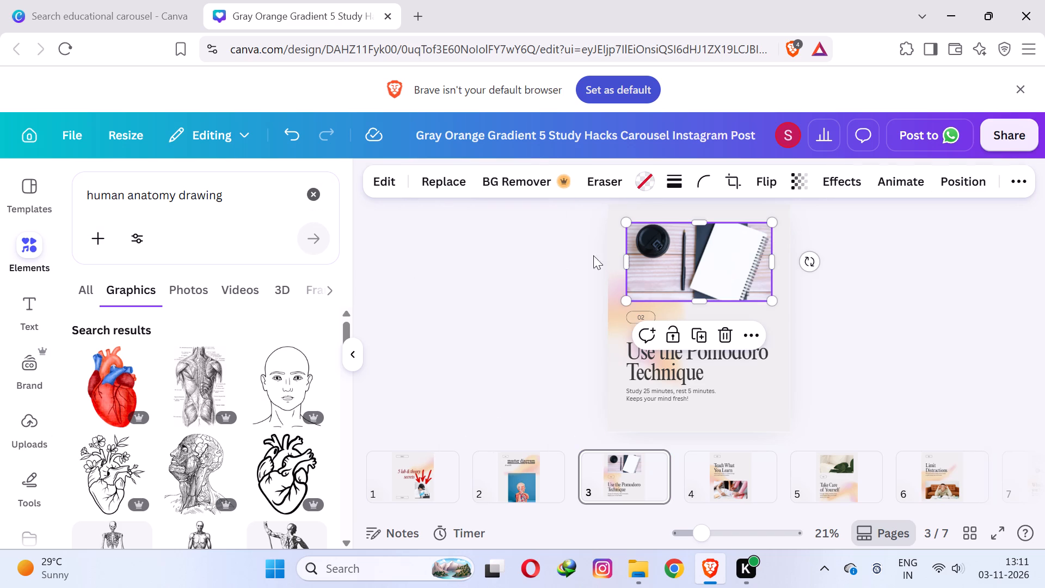
{"action": "left_click", "coordinate": [439, 186]}
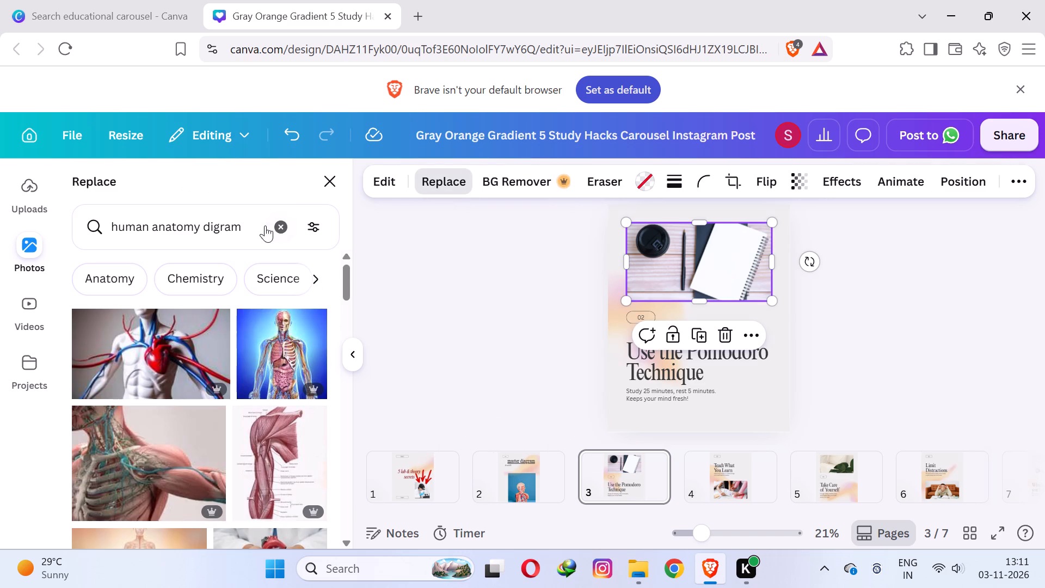
{"action": "left_click", "coordinate": [280, 221]}
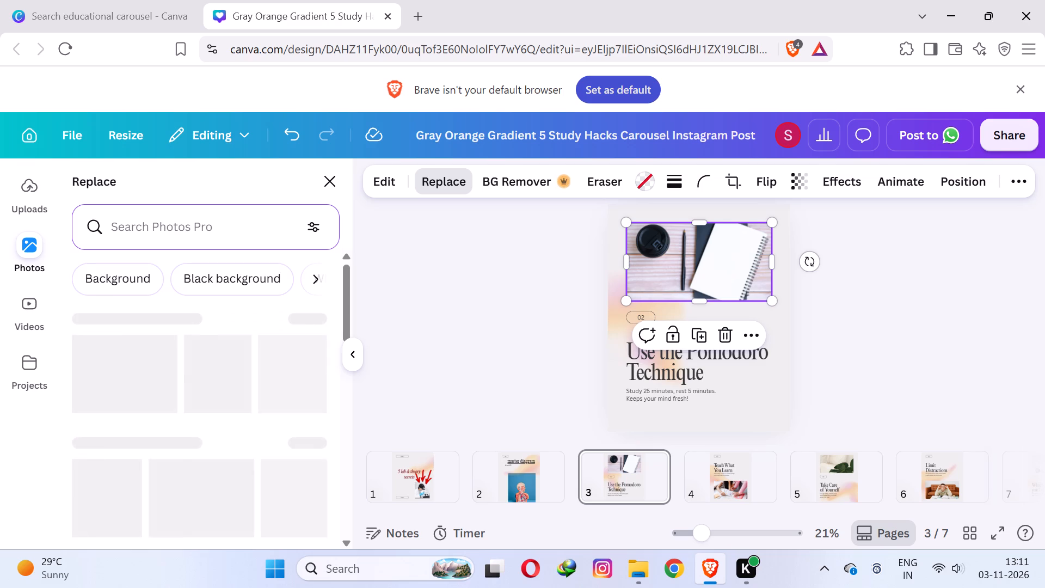
{"action": "type", "text": "blood test tube ra"}
{"action": "type", "text": "nk"}
{"action": "key", "text": "Return"}
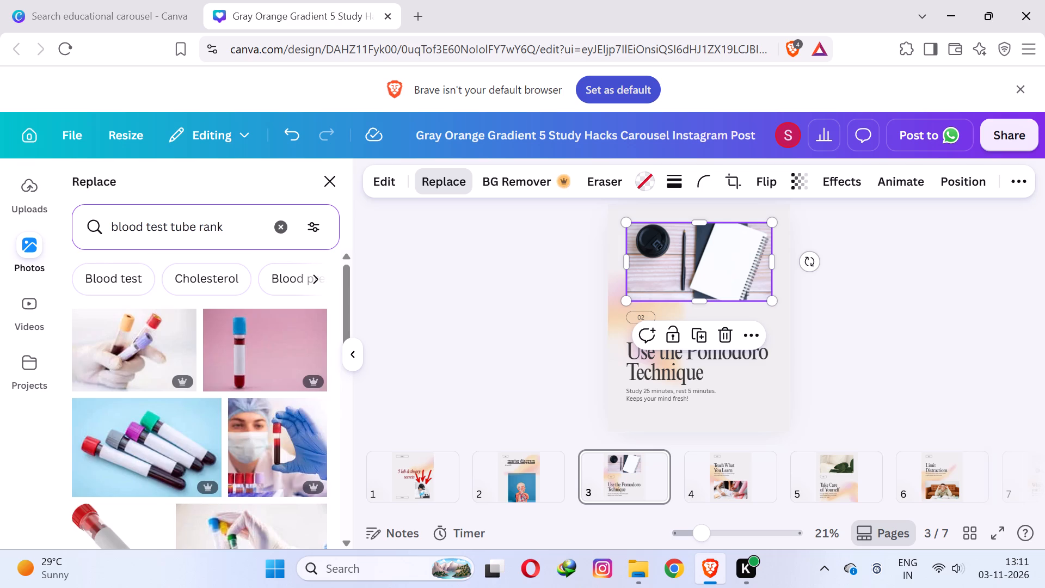
{"action": "left_click", "coordinate": [175, 434]}
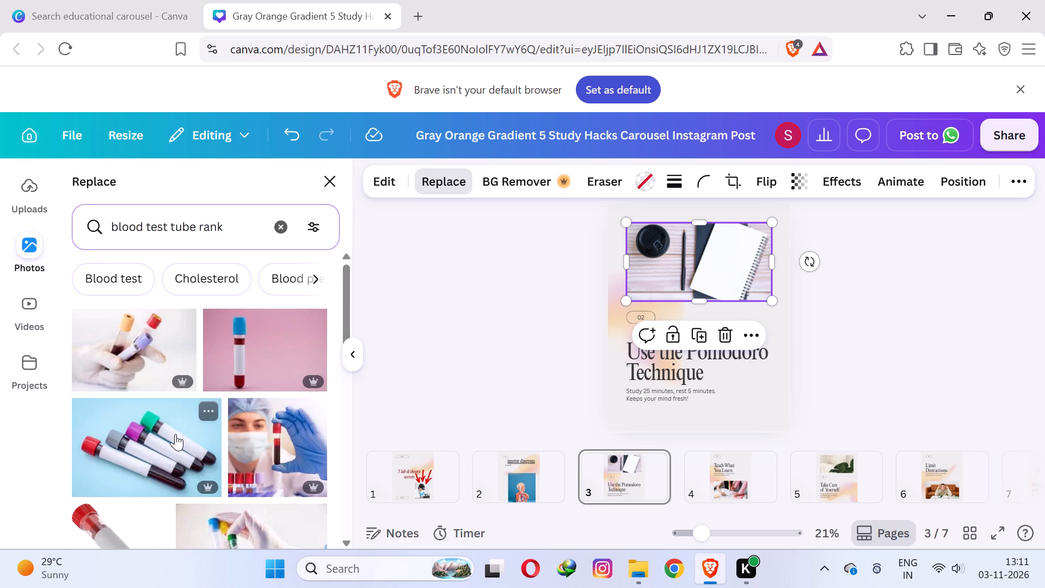
{"action": "left_click", "coordinate": [896, 318]}
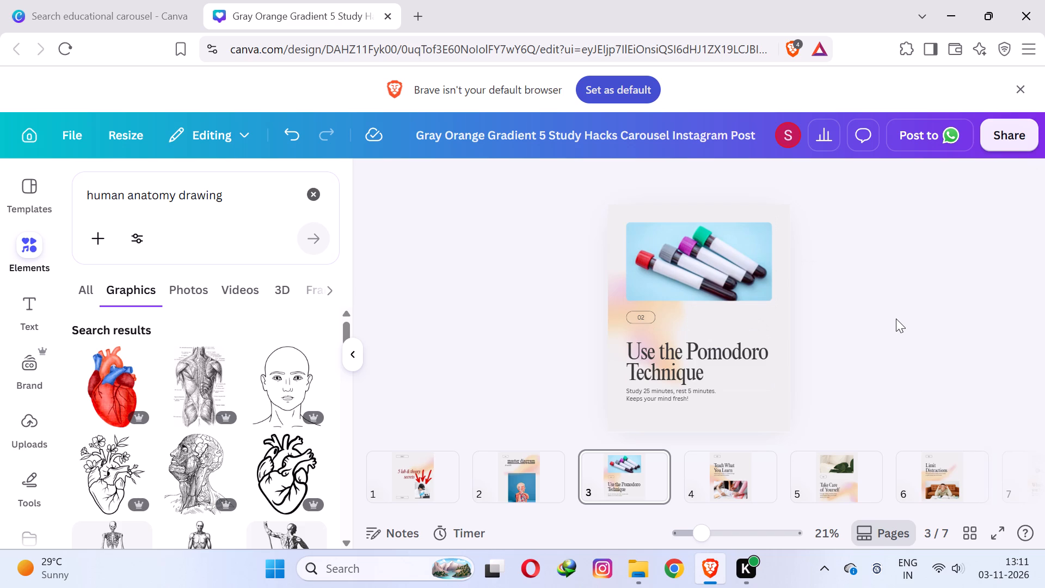
Widen the number label's text box on page 3 and change its text to "#hack 2".
{"action": "triple_click", "coordinate": [635, 317]}
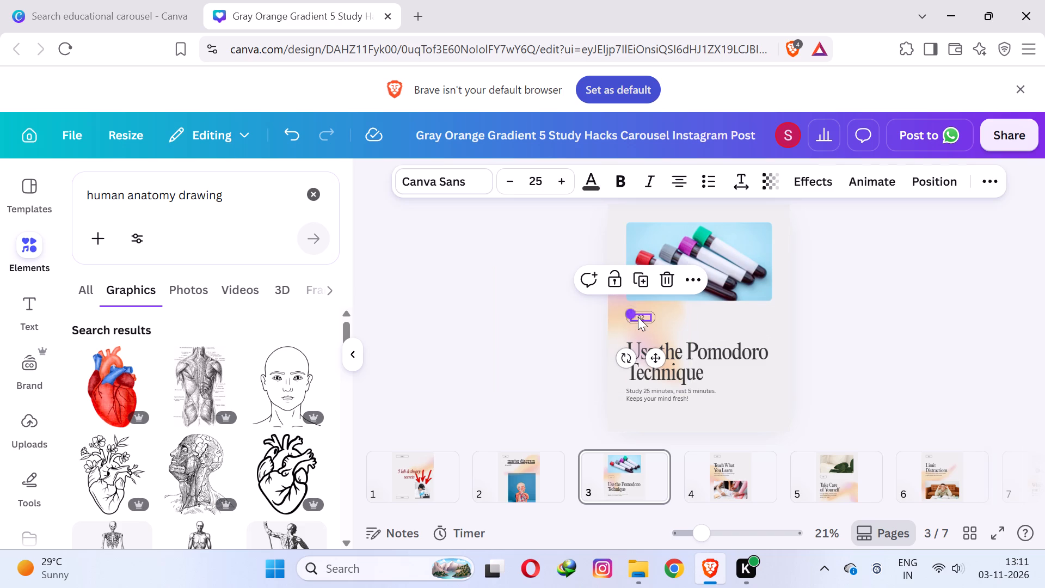
{"action": "left_click_drag", "start_coordinate": [655, 317], "coordinate": [677, 319]}
{"action": "left_click", "coordinate": [664, 316]}
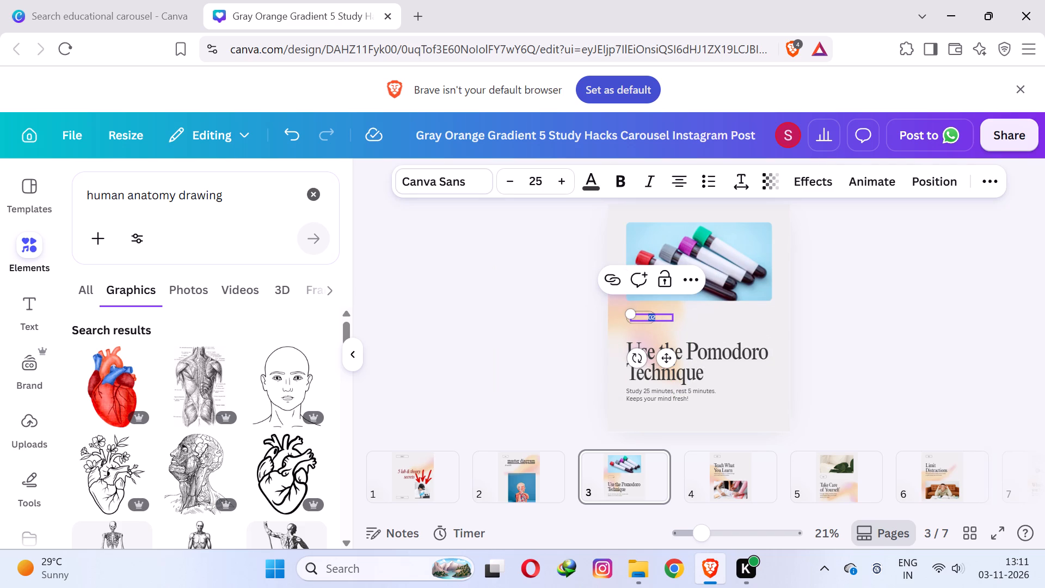
{"action": "key", "text": "shift+numbersign"}
{"action": "type", "text": "hack 2"}
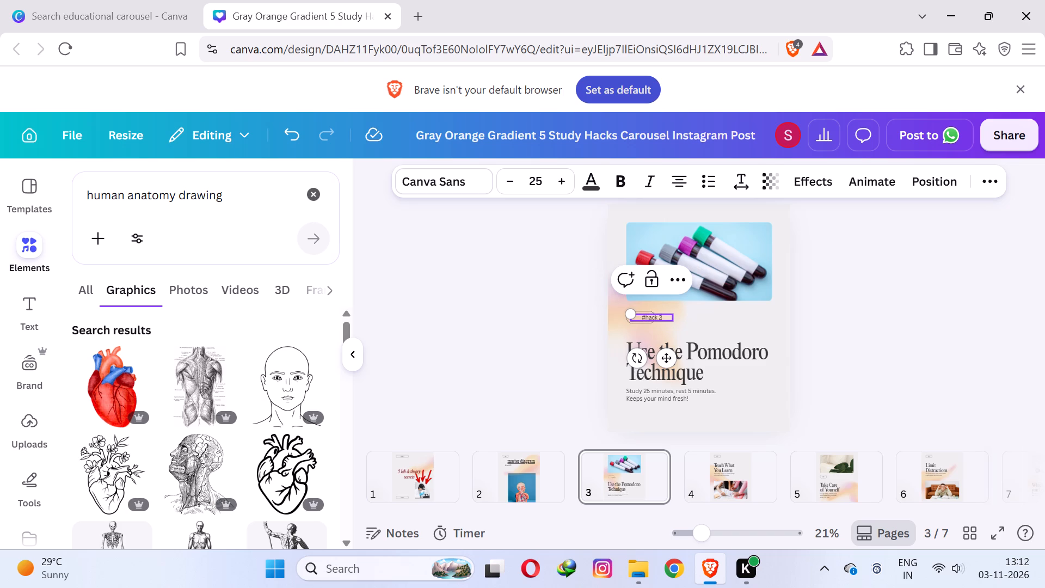
{"action": "left_click", "coordinate": [904, 303]}
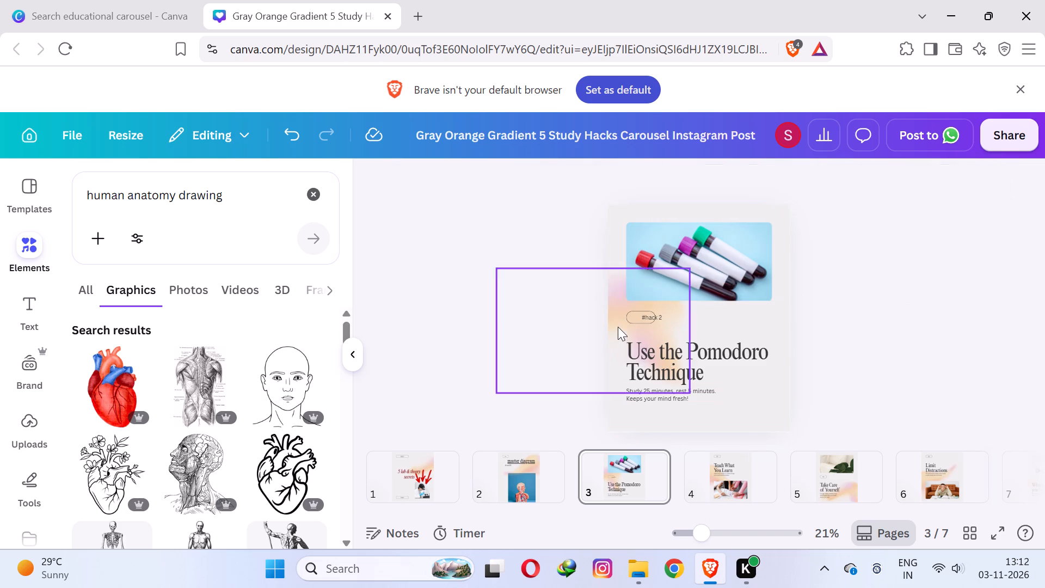
Enlarge the rounded outline on page 3 to enclose the "#hack 2" label and centre the label inside it.
{"action": "left_click", "coordinate": [628, 322]}
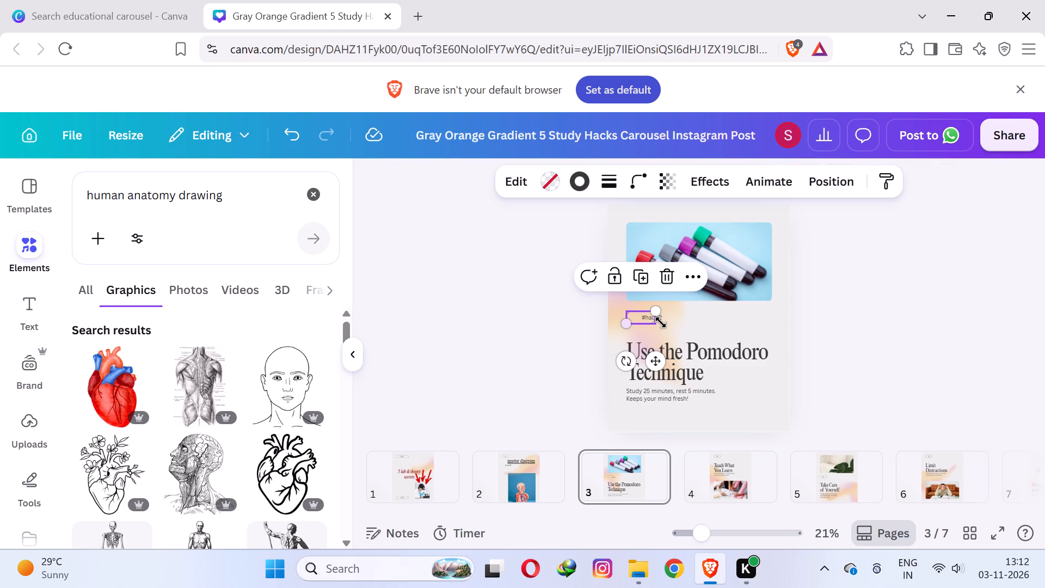
{"action": "left_click_drag", "start_coordinate": [661, 322], "coordinate": [684, 316]}
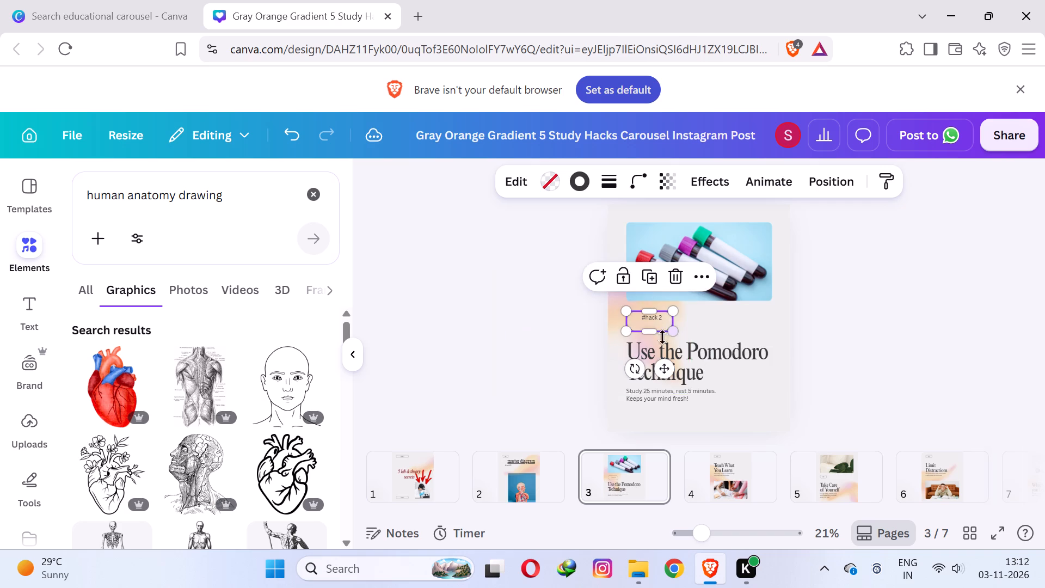
{"action": "left_click", "coordinate": [939, 334]}
{"action": "left_click", "coordinate": [661, 330]}
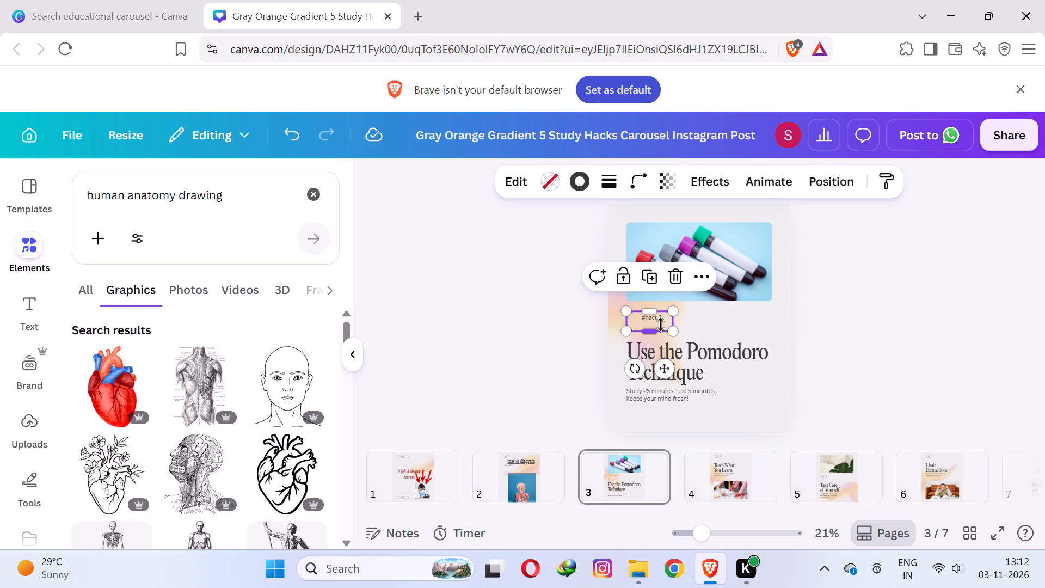
{"action": "left_click", "coordinate": [650, 321]}
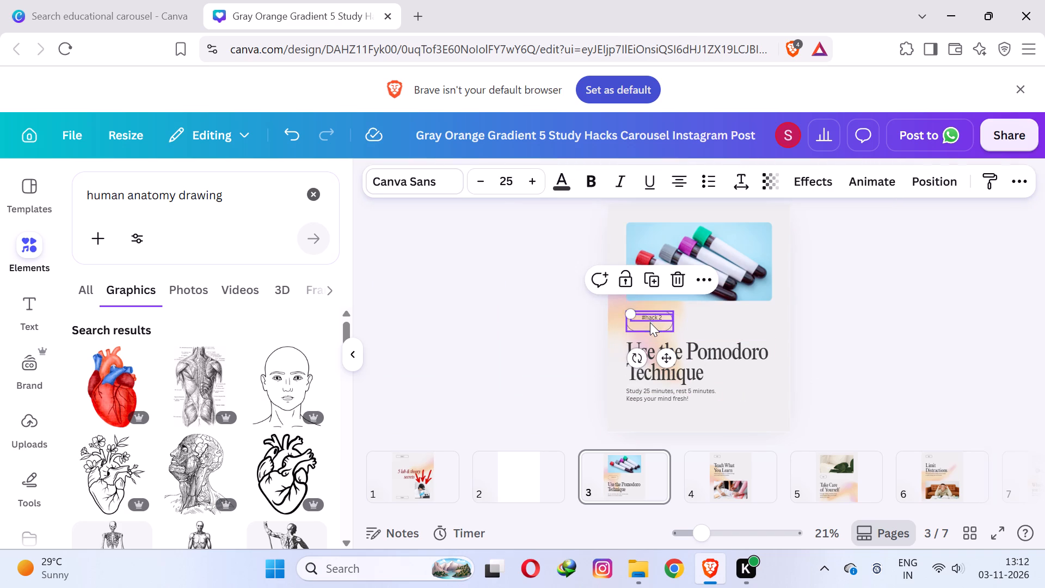
{"action": "left_click", "coordinate": [911, 341]}
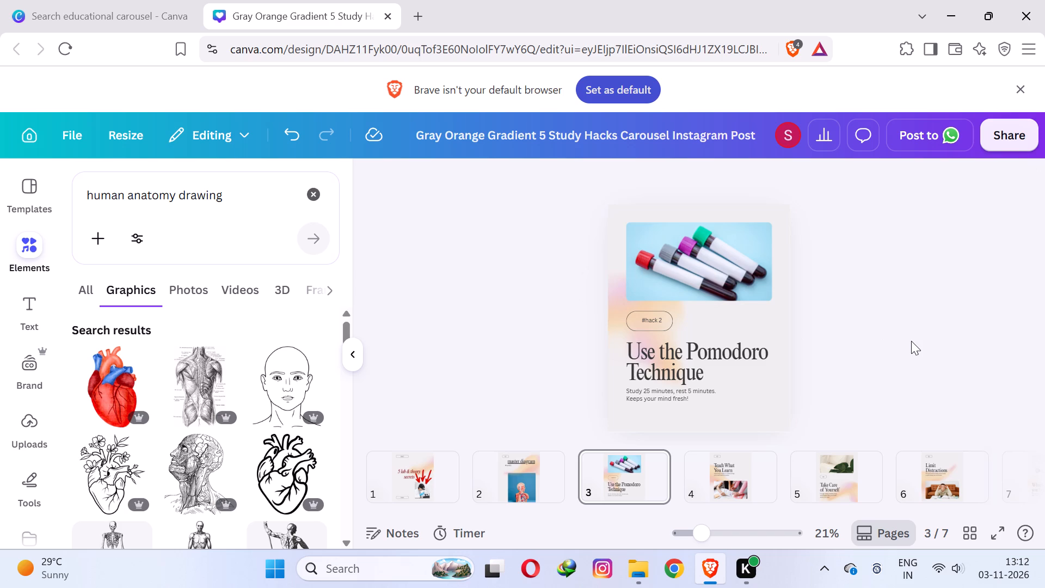
Change "Pomodoro" in page 3's heading so it reads "Use the 45-15 Technique".
{"action": "triple_click", "coordinate": [734, 342]}
{"action": "left_click", "coordinate": [766, 348]}
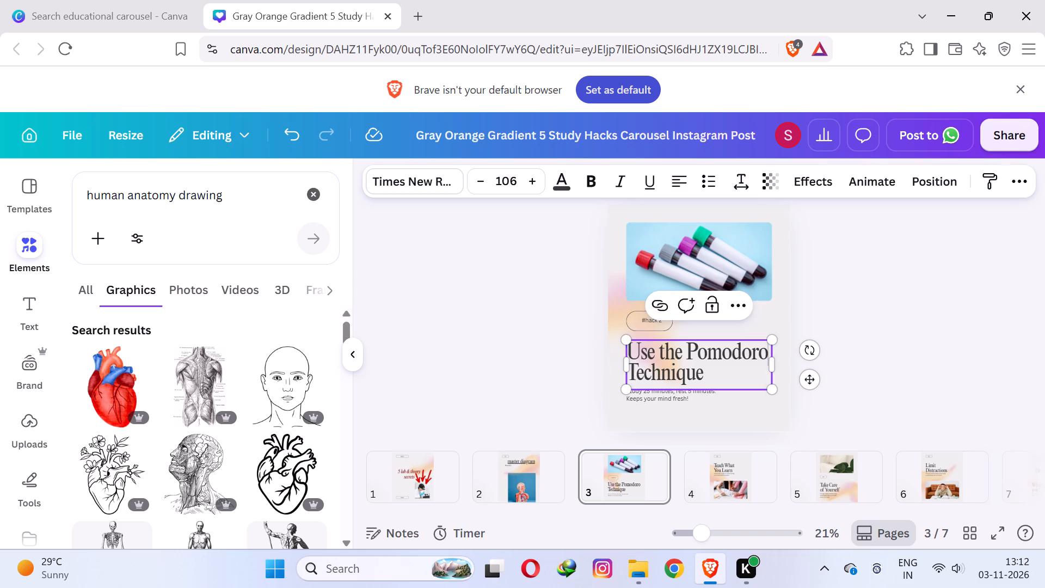
{"action": "left_click_drag", "start_coordinate": [766, 348], "coordinate": [687, 342]}
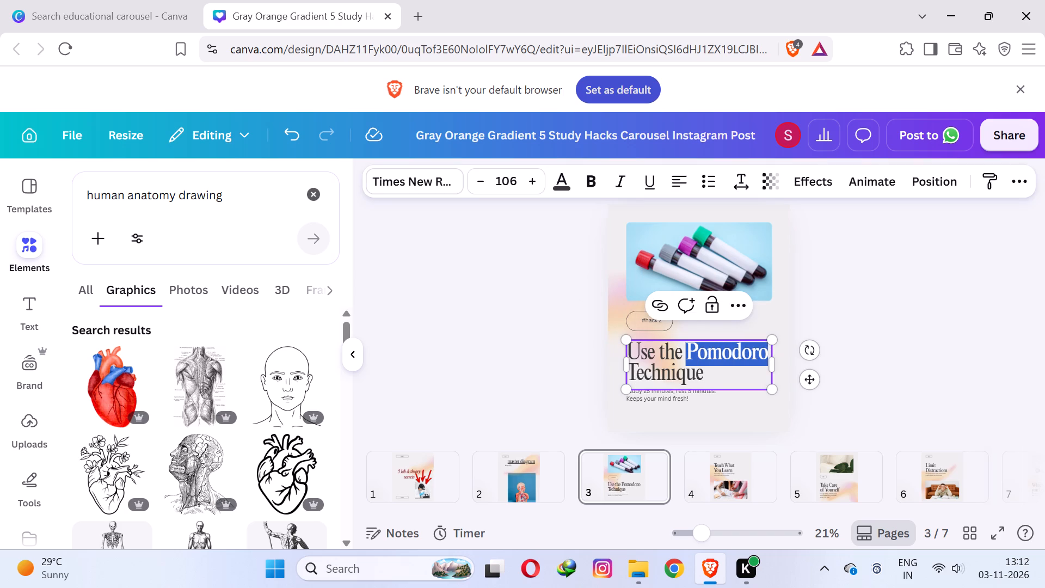
{"action": "type", "text": "45"}
{"action": "type", "text": "-15"}
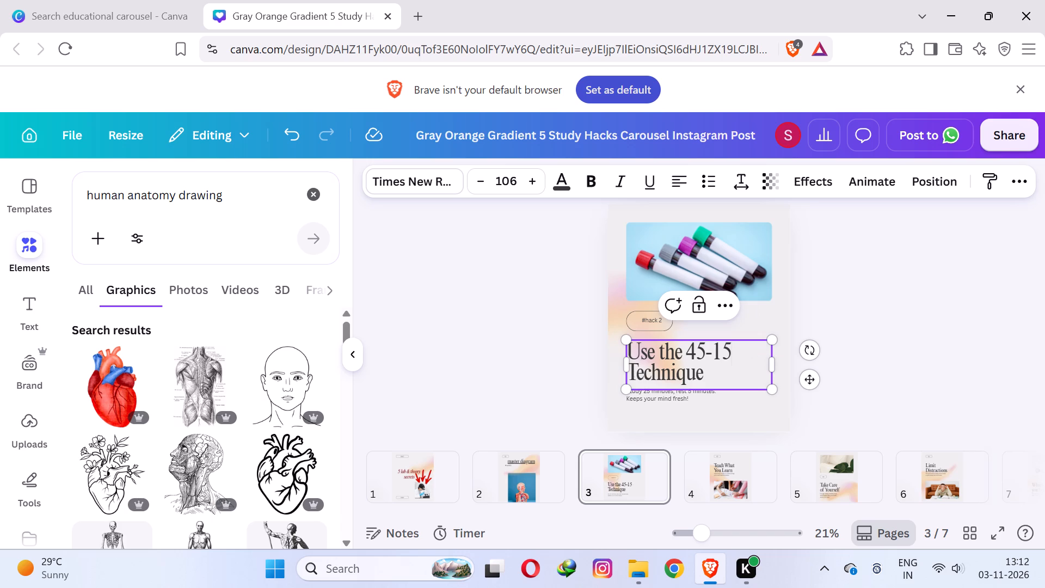
{"action": "left_click", "coordinate": [1044, 338]}
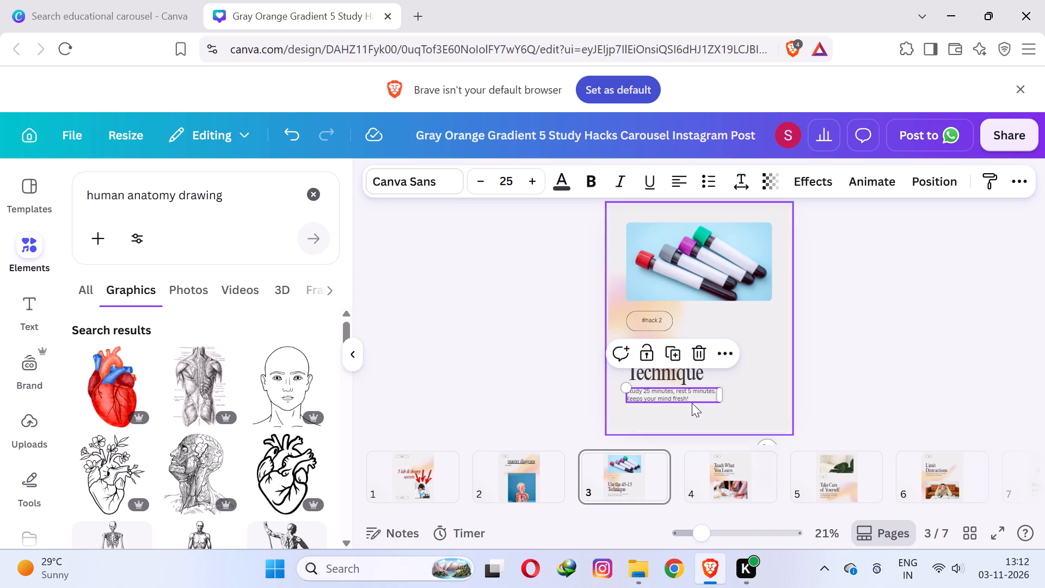
Slightly enlarge the study and rest minutes text below the heading on page 3.
{"action": "left_click_drag", "start_coordinate": [720, 402], "coordinate": [737, 425]}
{"action": "left_click", "coordinate": [997, 361]}
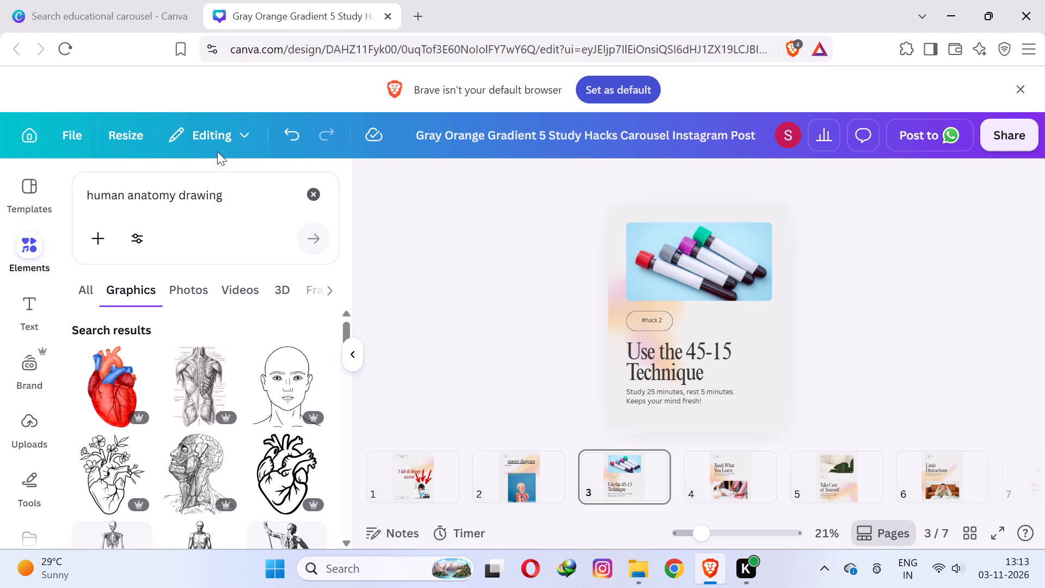
Search the graphics for "timer icon" and add the plain black stopwatch to page 3.
{"action": "left_click_drag", "start_coordinate": [260, 195], "coordinate": [0, 191]}
{"action": "type", "text": "timer icon"}
{"action": "key", "text": "Return"}
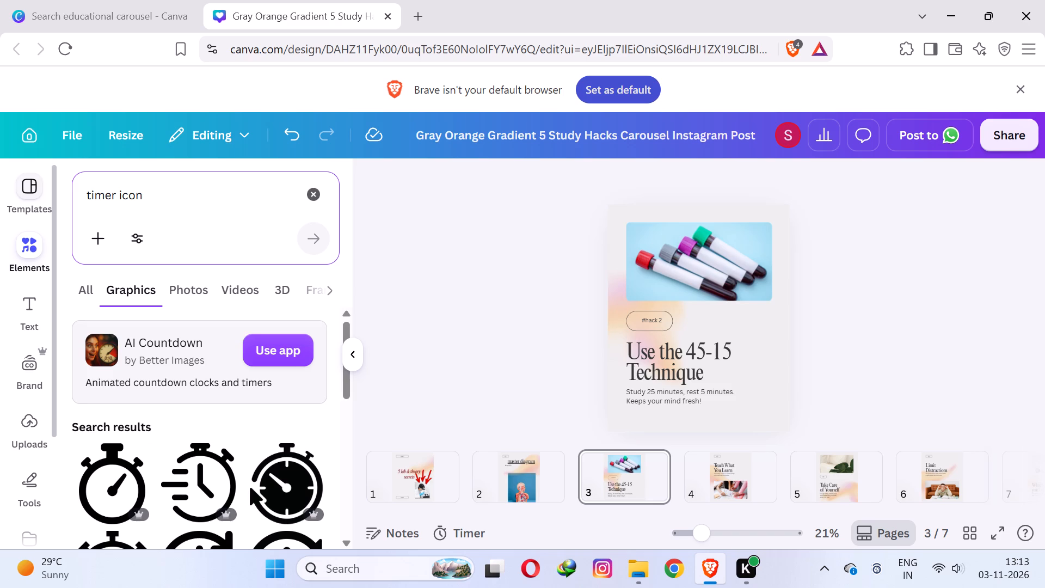
{"action": "left_click_drag", "start_coordinate": [106, 473], "coordinate": [363, 370]}
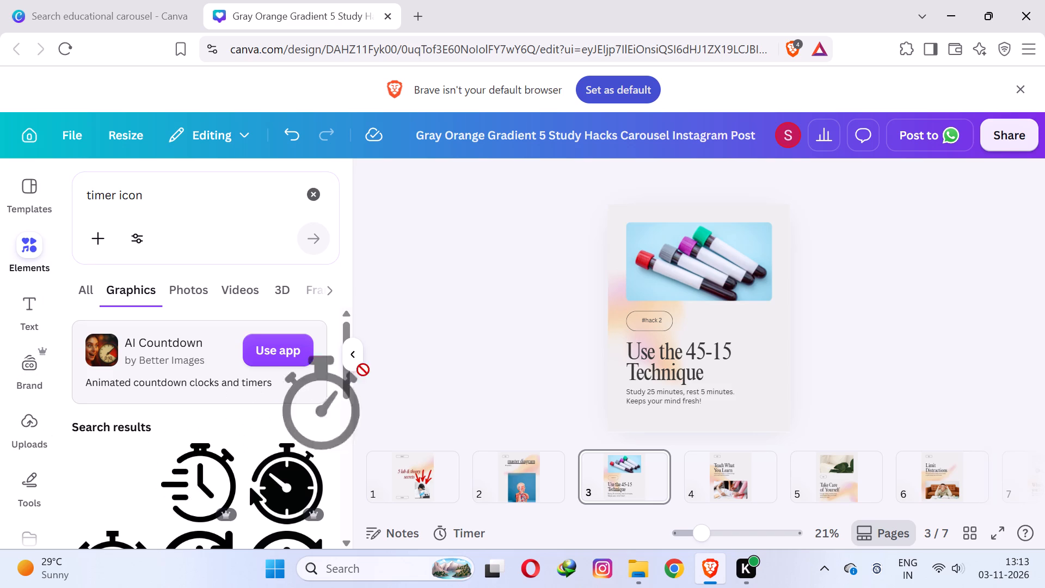
{"action": "left_click_drag", "start_coordinate": [363, 370], "coordinate": [470, 341]}
{"action": "left_click_drag", "start_coordinate": [109, 477], "coordinate": [722, 390]}
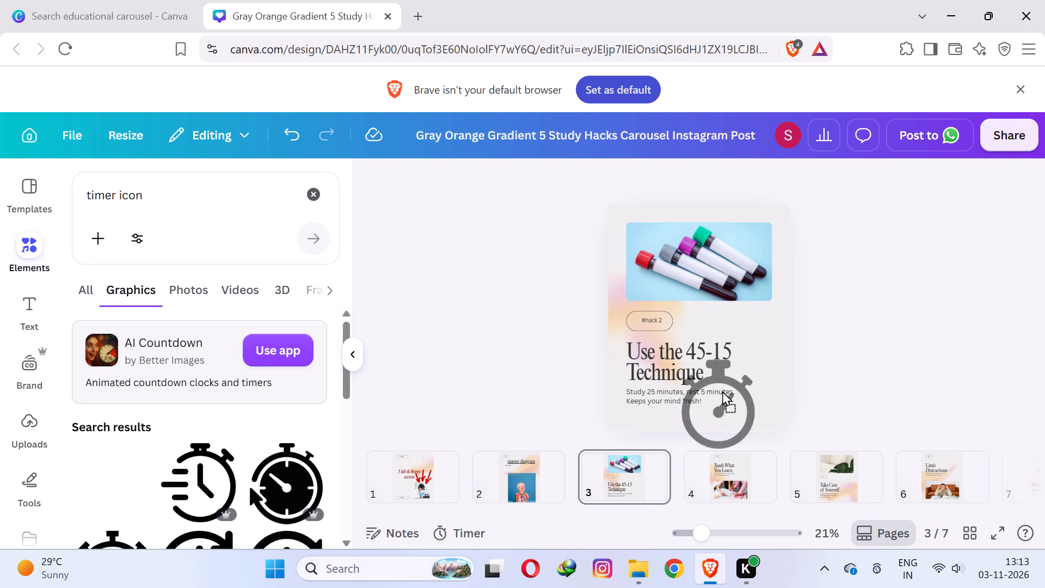
{"action": "left_click_drag", "start_coordinate": [722, 390], "coordinate": [736, 345]}
Shrink the stopwatch graphic on page 3 and place it just after "45-15" in the heading, clear of the text.
{"action": "left_click_drag", "start_coordinate": [704, 314], "coordinate": [736, 354]}
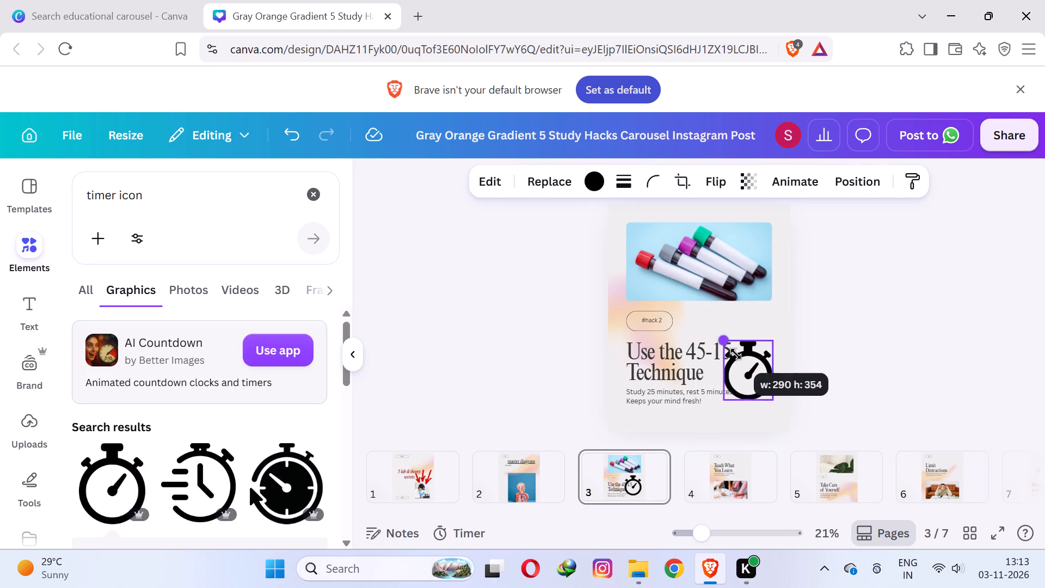
{"action": "left_click_drag", "start_coordinate": [736, 354], "coordinate": [738, 357]}
{"action": "left_click_drag", "start_coordinate": [744, 378], "coordinate": [749, 357]}
{"action": "left_click", "coordinate": [832, 353]}
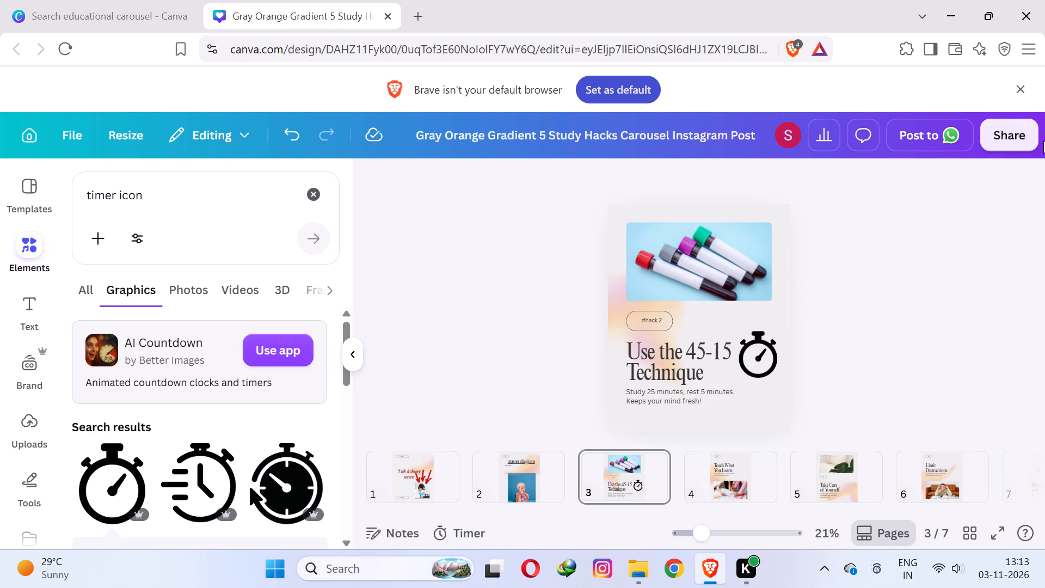
Set the transparency of the stopwatch graphic on page 3 to 42.
{"action": "left_click", "coordinate": [761, 336]}
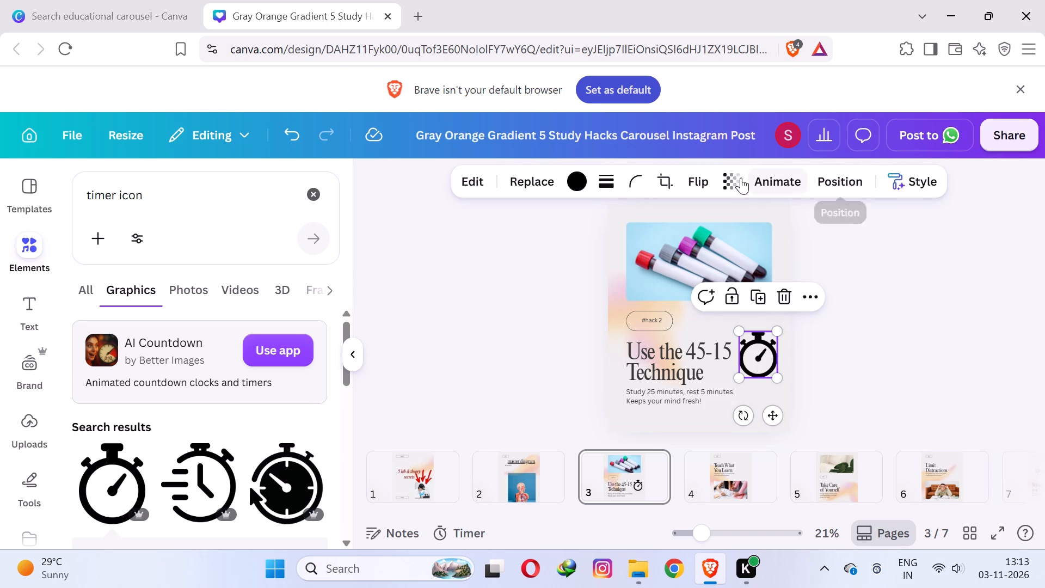
{"action": "left_click", "coordinate": [733, 176]}
{"action": "left_click", "coordinate": [716, 247]}
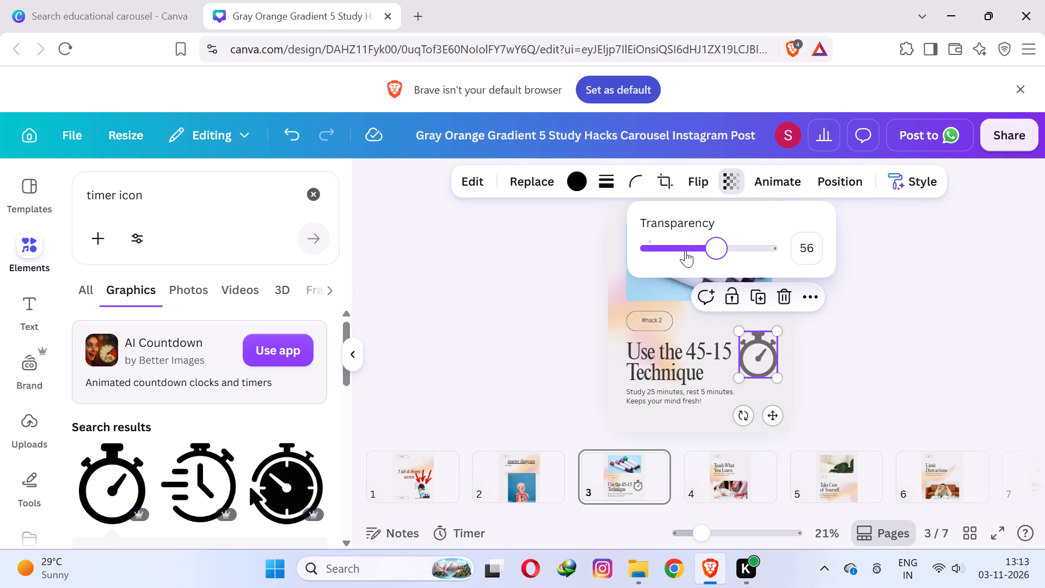
{"action": "left_click", "coordinate": [699, 249]}
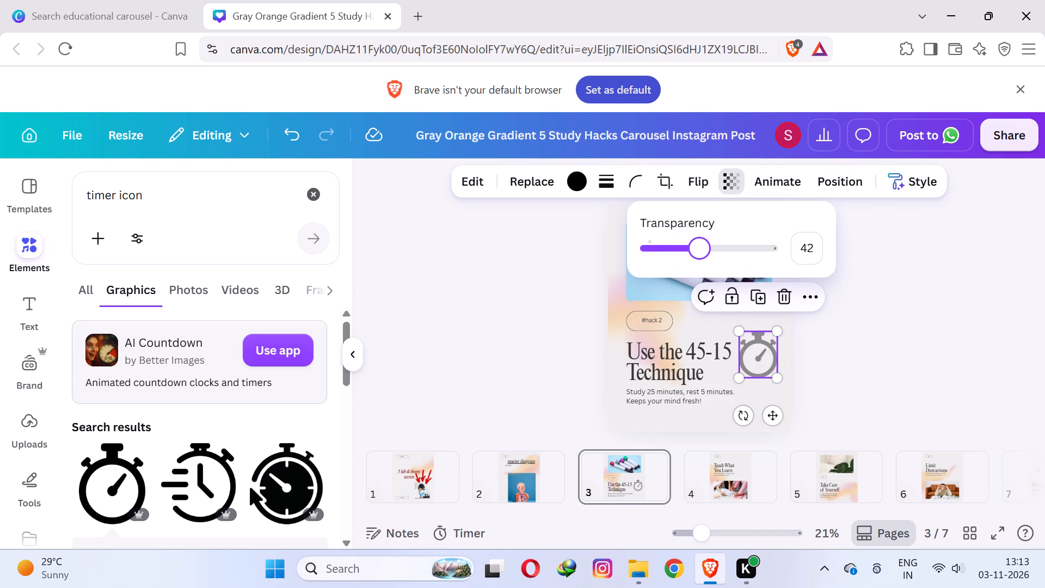
{"action": "left_click", "coordinate": [1044, 240]}
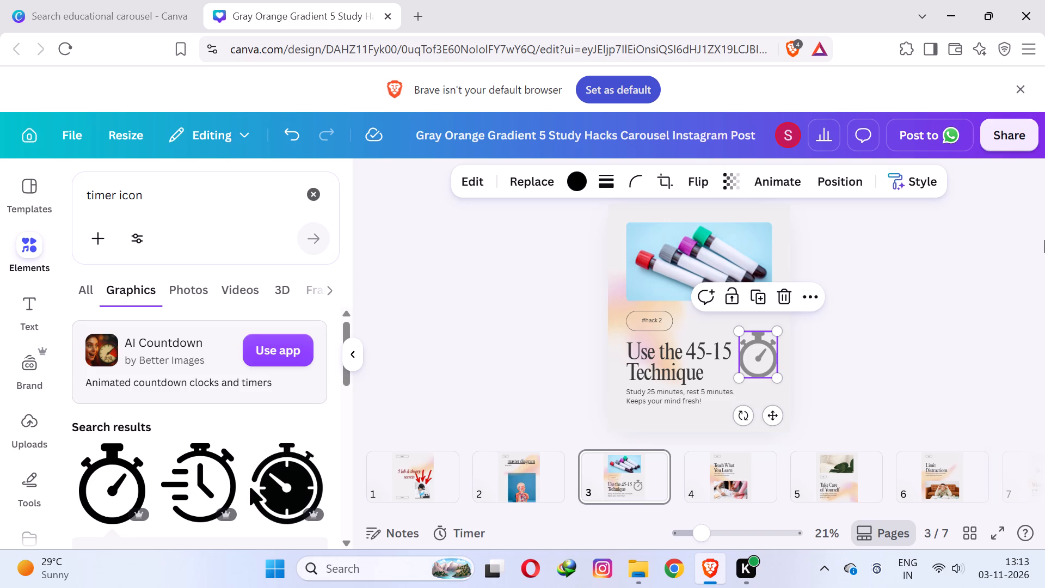
{"action": "scroll", "coordinate": [1044, 240], "scroll_direction": "up", "scroll_amount": 1}
Replace the "03" number label on page 4 with "#hack 3".
{"action": "left_click", "coordinate": [748, 472]}
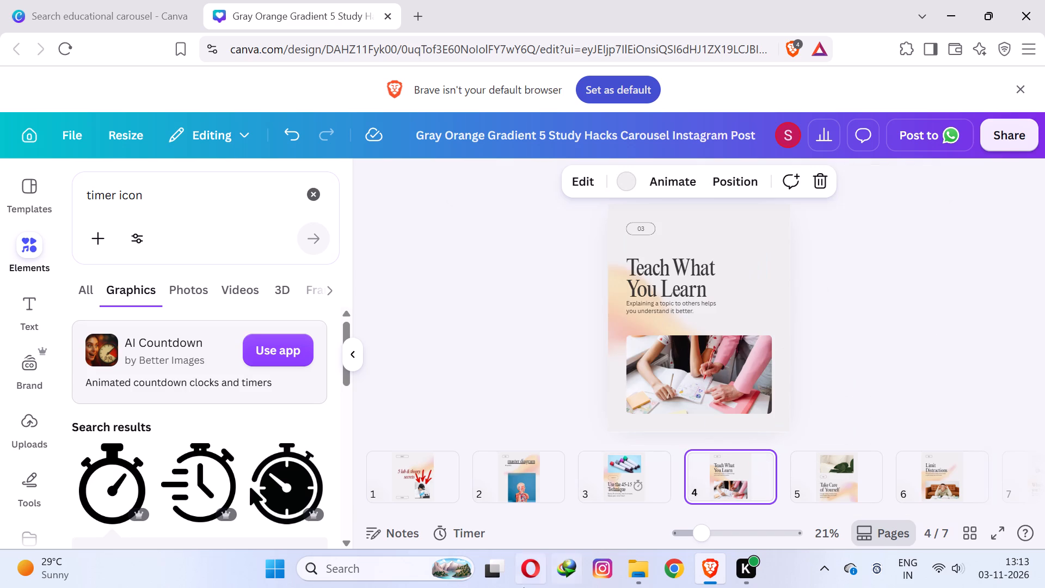
{"action": "triple_click", "coordinate": [644, 231]}
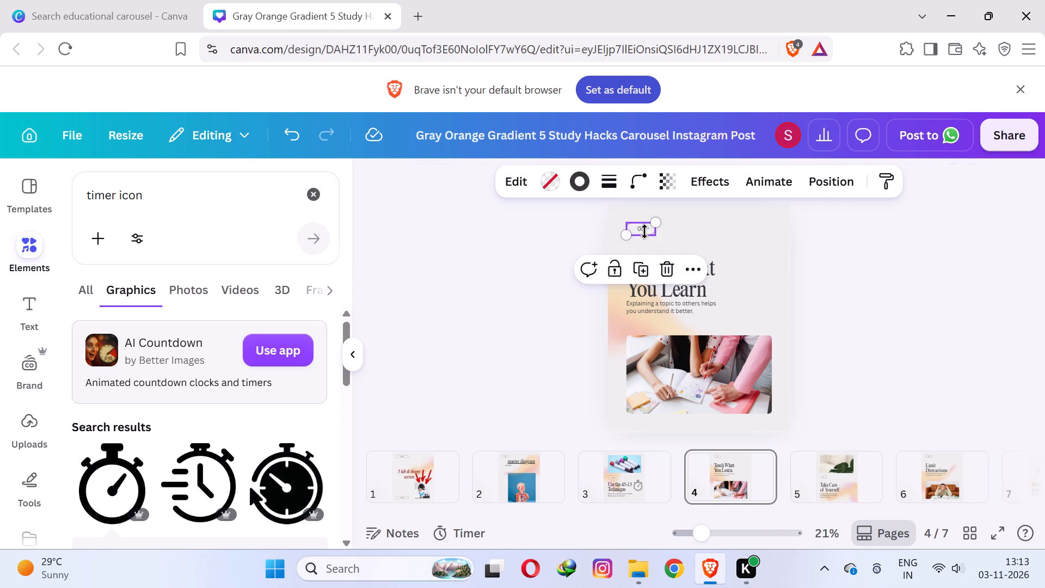
{"action": "key", "text": "shift+numbersign"}
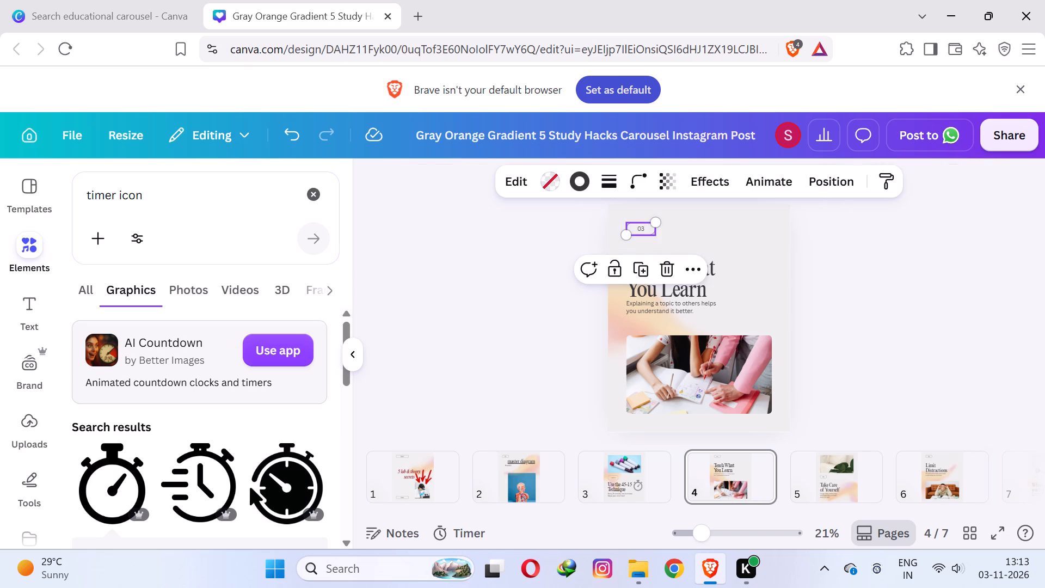
{"action": "triple_click", "coordinate": [642, 228]}
{"action": "left_click_drag", "start_coordinate": [648, 228], "coordinate": [635, 228]}
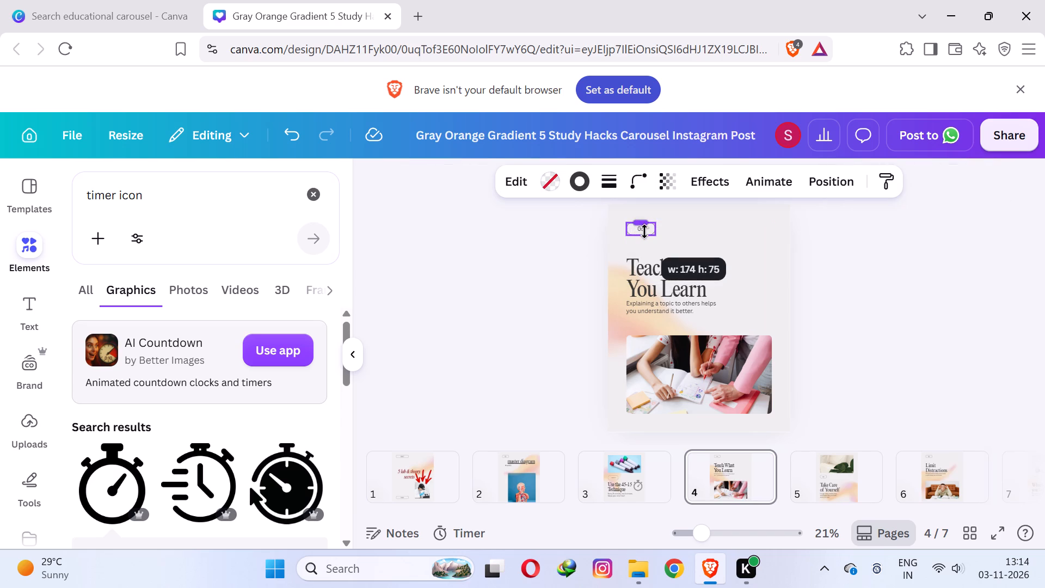
{"action": "triple_click", "coordinate": [644, 231]}
{"action": "left_click", "coordinate": [644, 231]}
{"action": "left_click", "coordinate": [870, 256]}
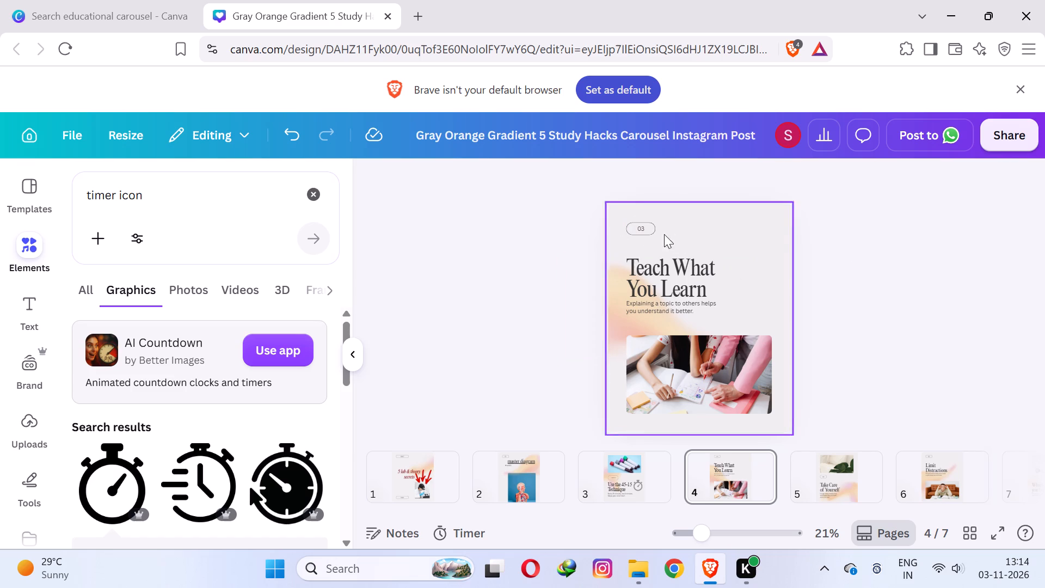
{"action": "triple_click", "coordinate": [642, 229]}
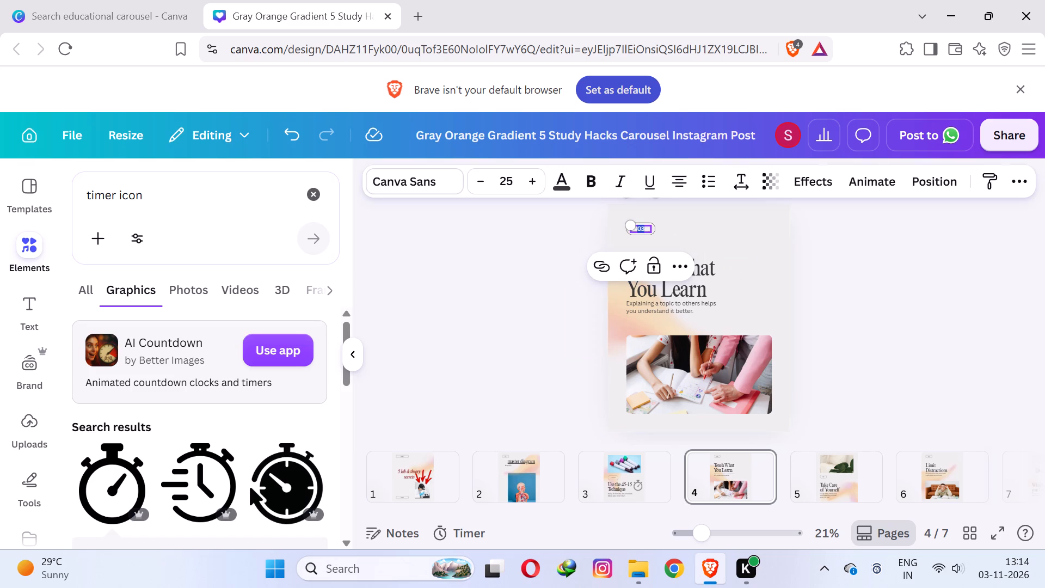
{"action": "type", "text": "#hack 3"}
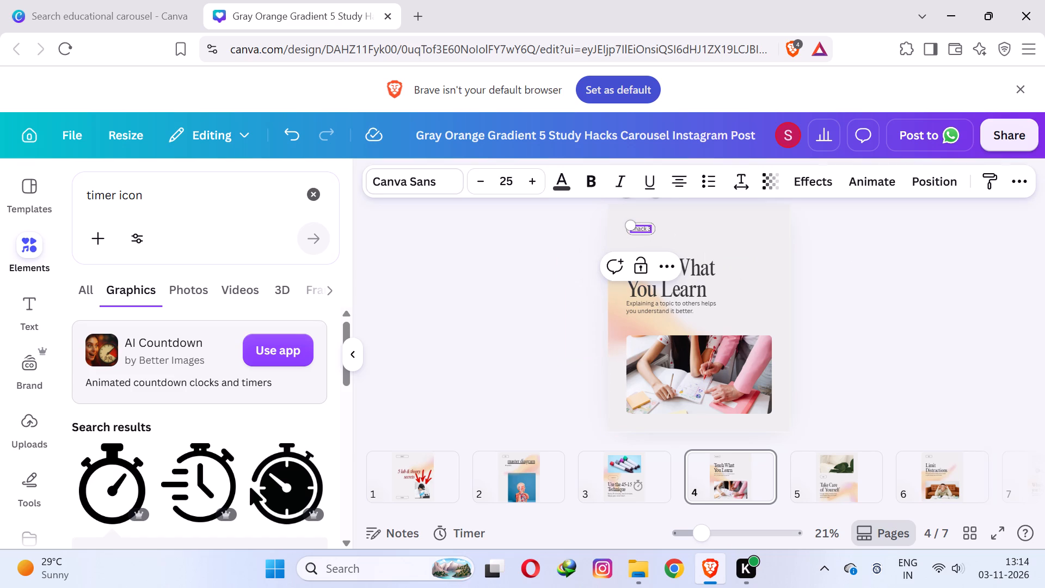
{"action": "left_click", "coordinate": [857, 243]}
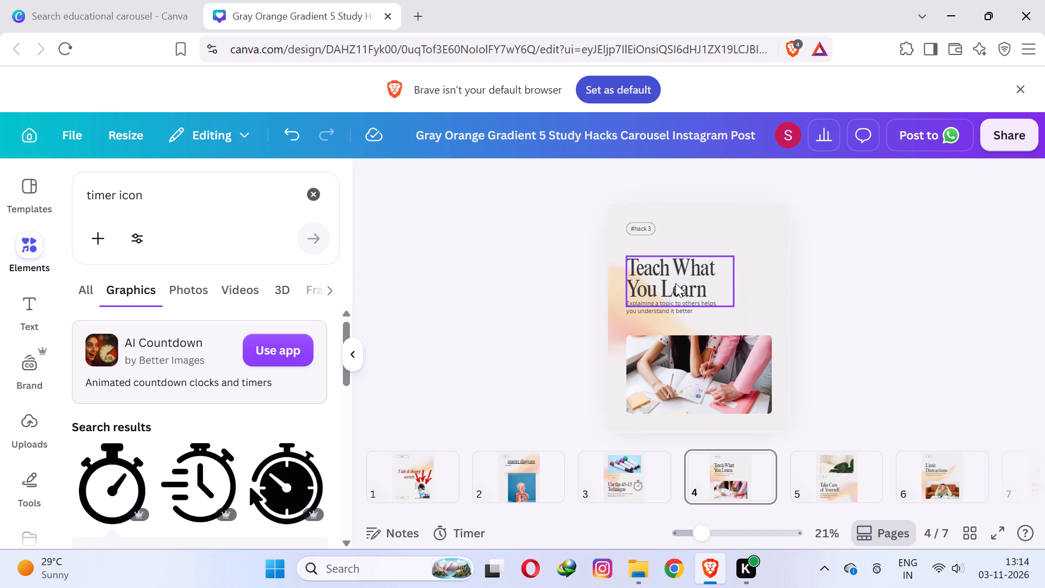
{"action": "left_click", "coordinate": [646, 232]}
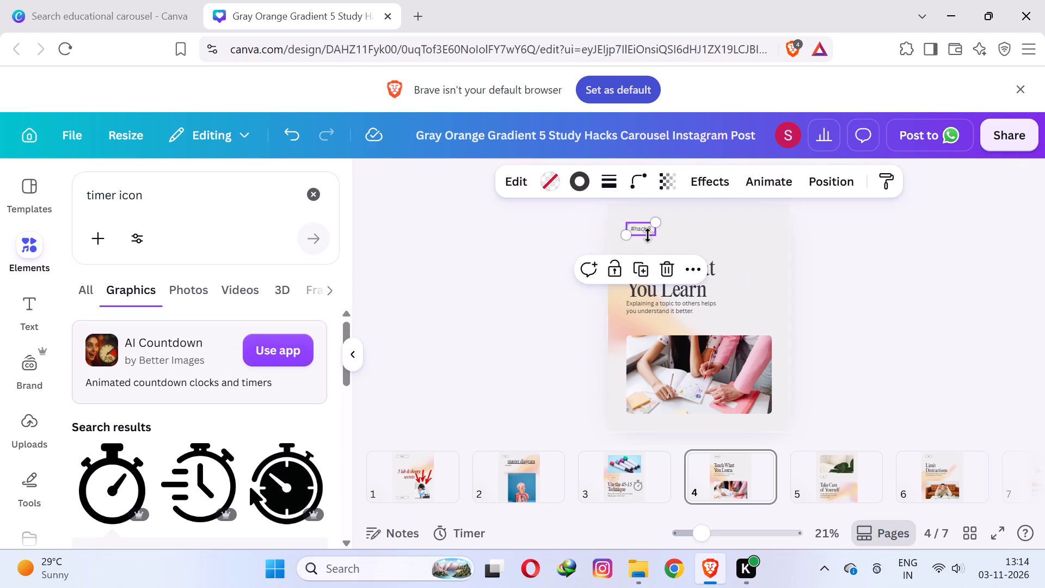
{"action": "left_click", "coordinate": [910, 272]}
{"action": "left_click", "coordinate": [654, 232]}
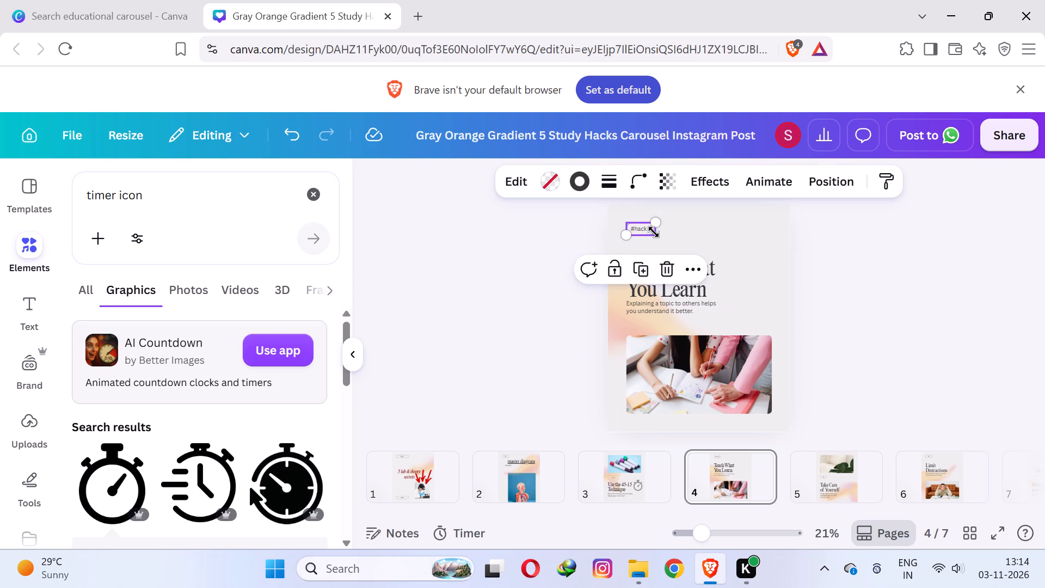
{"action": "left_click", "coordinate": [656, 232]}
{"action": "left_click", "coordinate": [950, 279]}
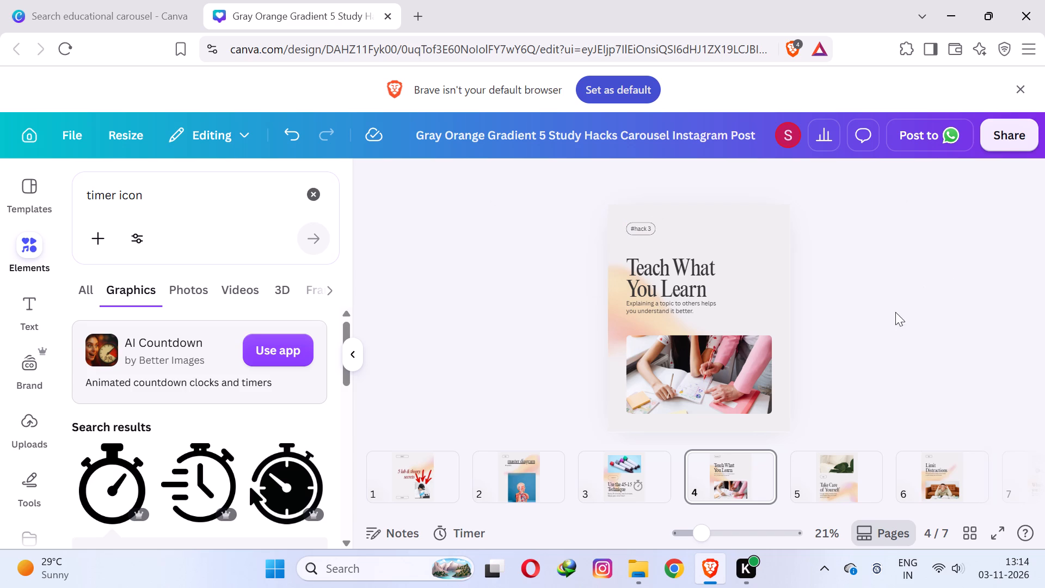
Replace page 4's heading with "apply the feman tech" and move it slightly up, clear of the description text.
{"action": "triple_click", "coordinate": [664, 281]}
{"action": "type", "text": "apply the feman tech"}
{"action": "left_click", "coordinate": [841, 267]}
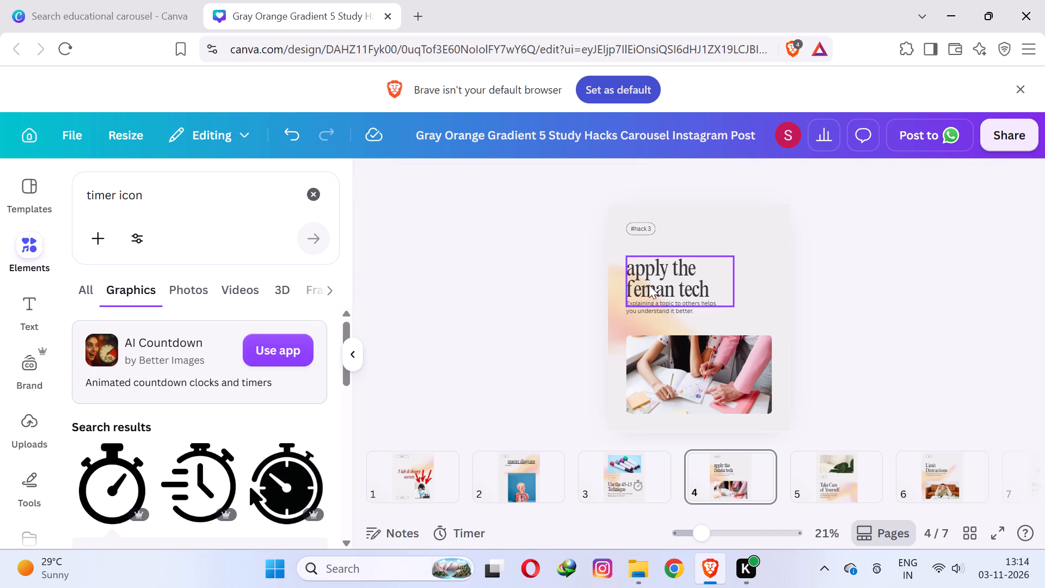
{"action": "left_click_drag", "start_coordinate": [643, 280], "coordinate": [650, 264]}
{"action": "left_click", "coordinate": [913, 279]}
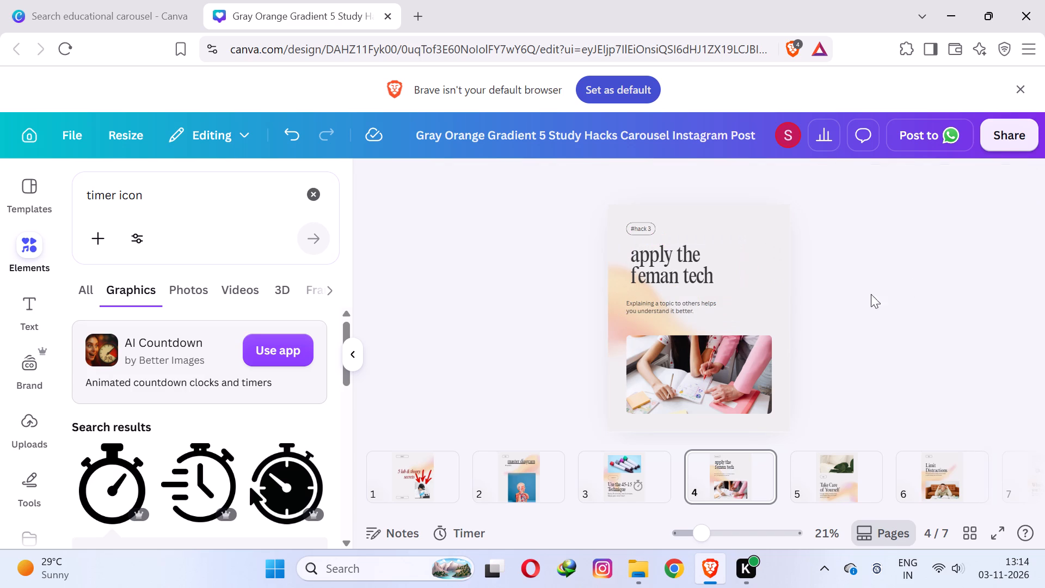
Add a dark red rectangle to page 4 and resize and position it as a highlight behind the heading word "feman".
{"action": "left_click", "coordinate": [676, 273]}
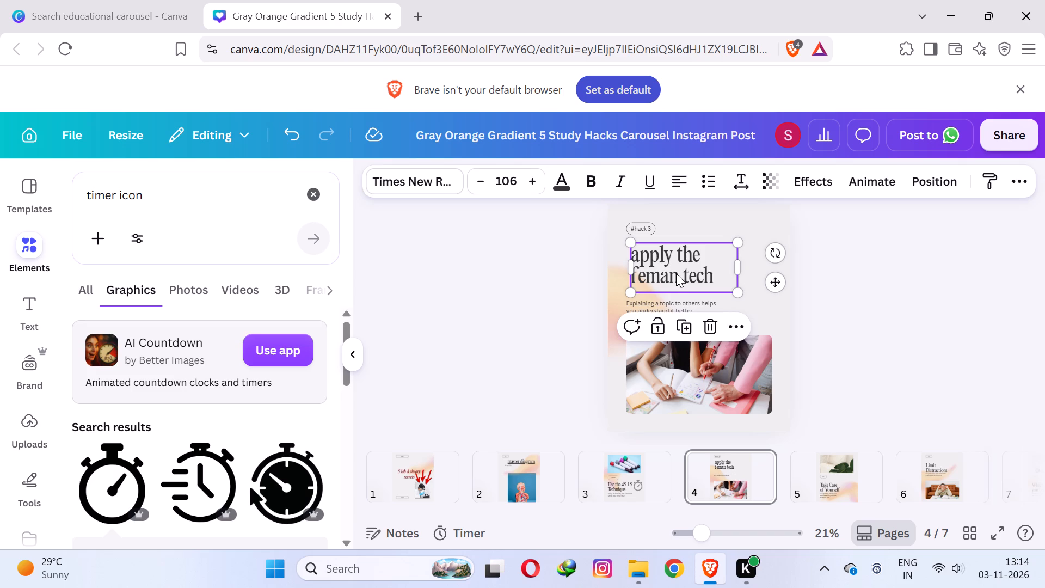
{"action": "key", "text": "r"}
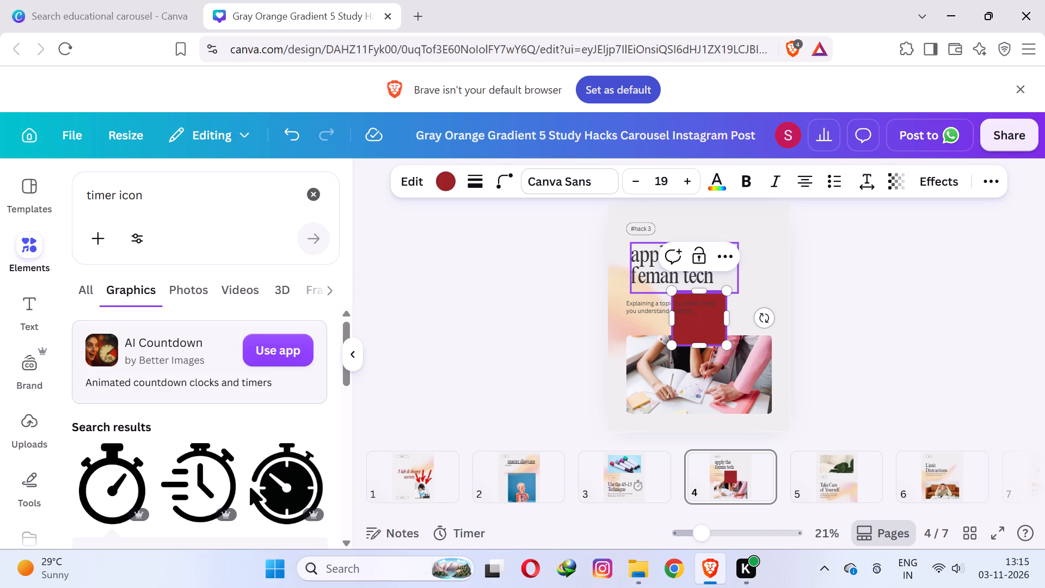
{"action": "left_click_drag", "start_coordinate": [727, 347], "coordinate": [712, 308]}
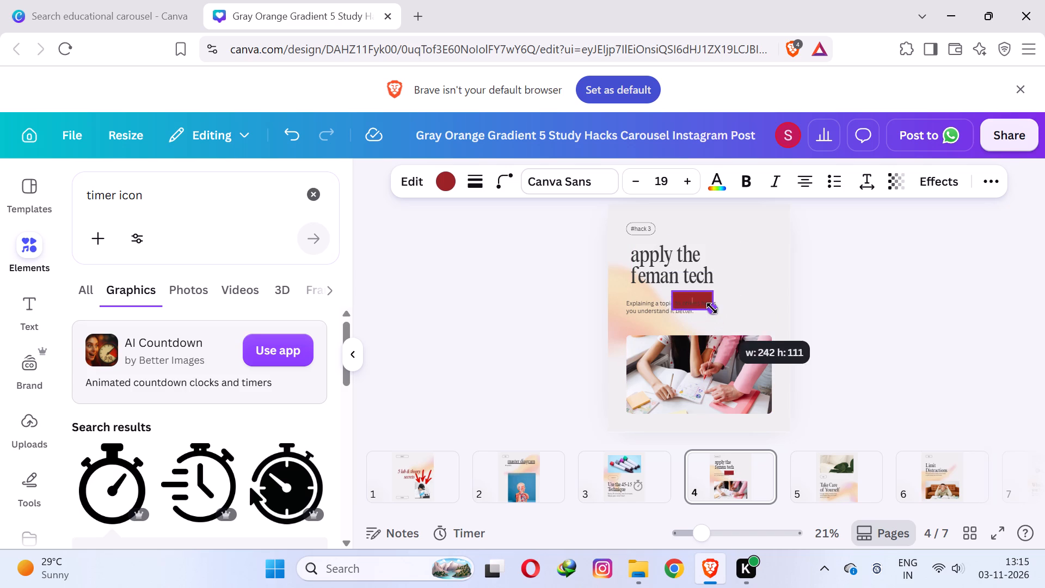
{"action": "left_click_drag", "start_coordinate": [712, 308], "coordinate": [716, 309]}
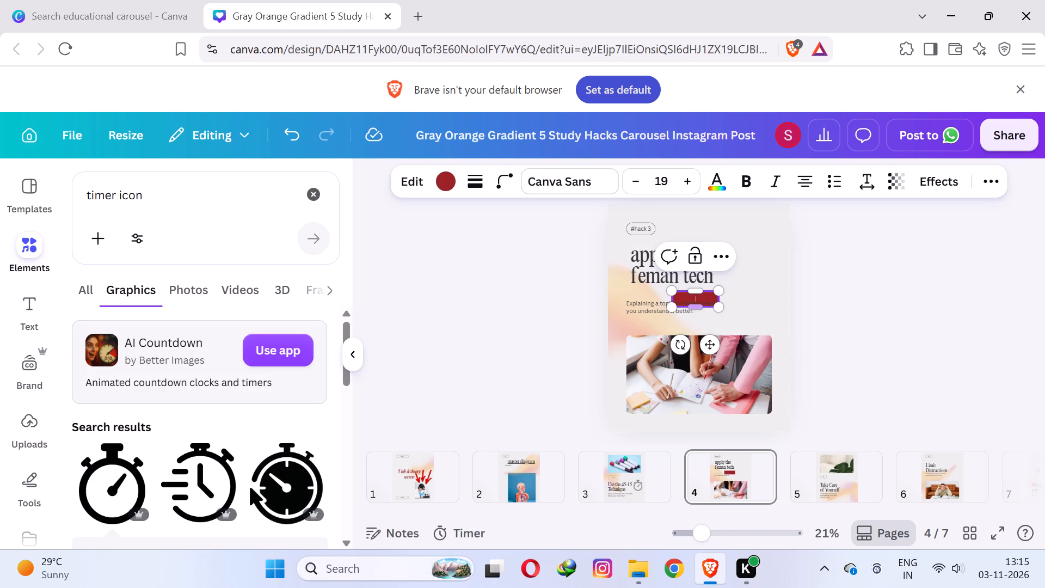
{"action": "left_click_drag", "start_coordinate": [704, 350], "coordinate": [668, 333]}
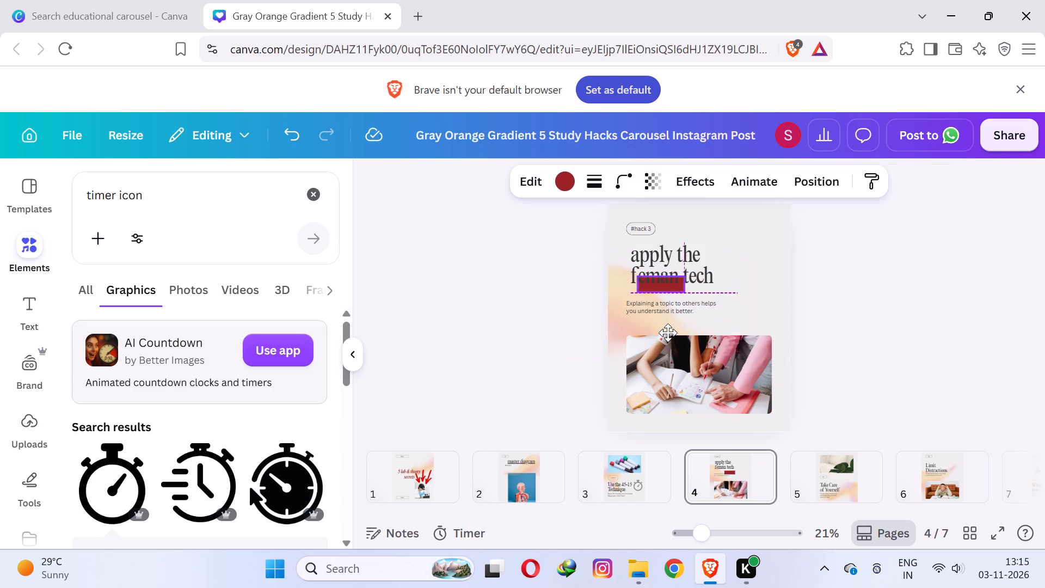
{"action": "left_click_drag", "start_coordinate": [668, 333], "coordinate": [658, 328]}
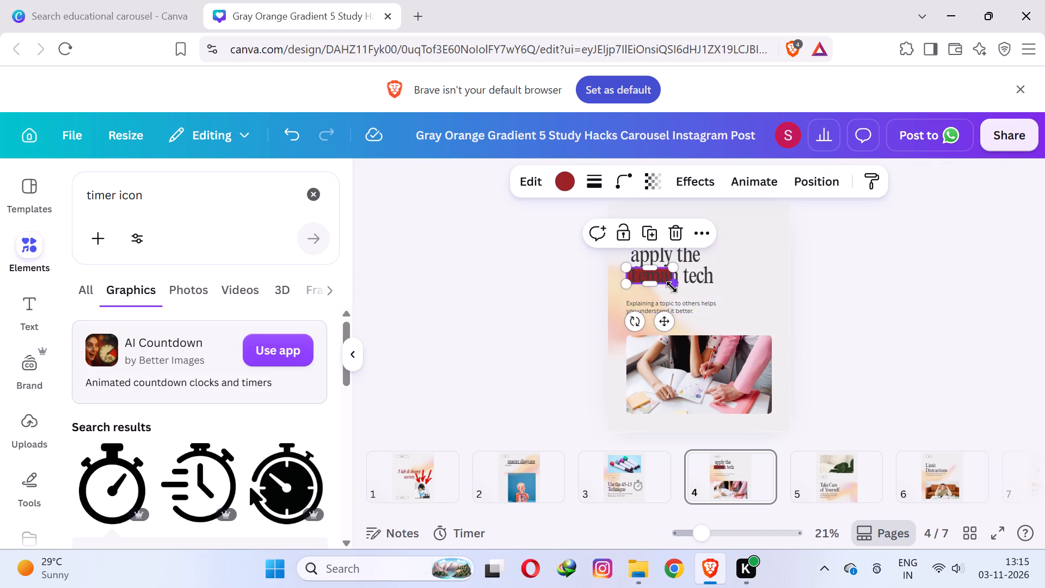
{"action": "left_click_drag", "start_coordinate": [672, 287], "coordinate": [684, 288]}
{"action": "left_click", "coordinate": [886, 274]}
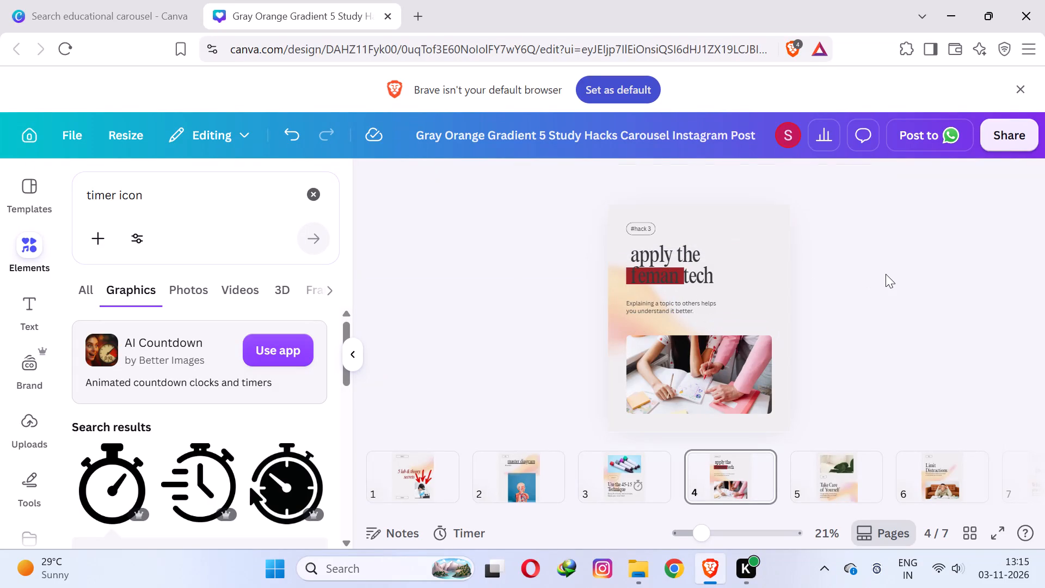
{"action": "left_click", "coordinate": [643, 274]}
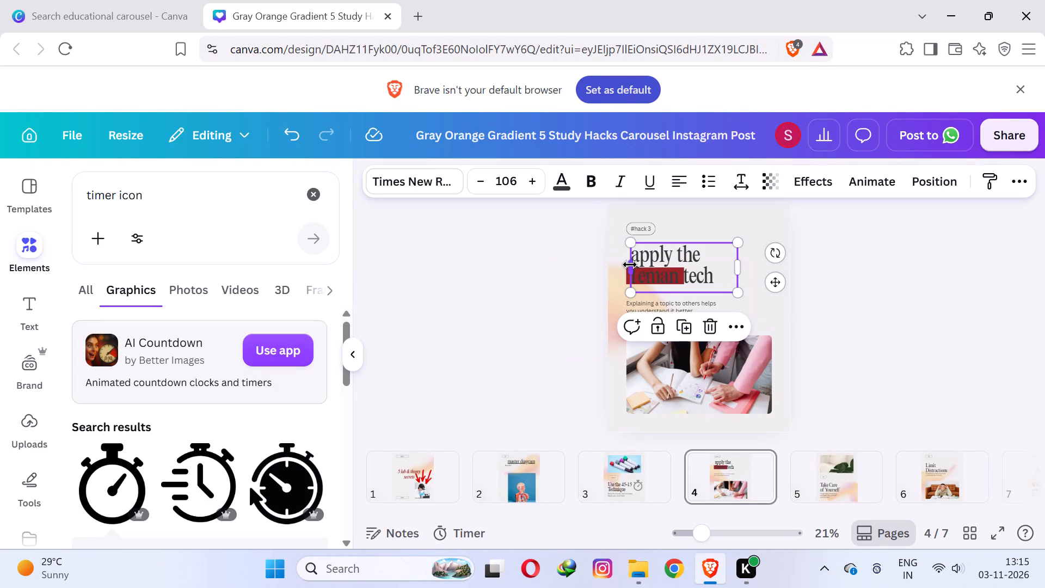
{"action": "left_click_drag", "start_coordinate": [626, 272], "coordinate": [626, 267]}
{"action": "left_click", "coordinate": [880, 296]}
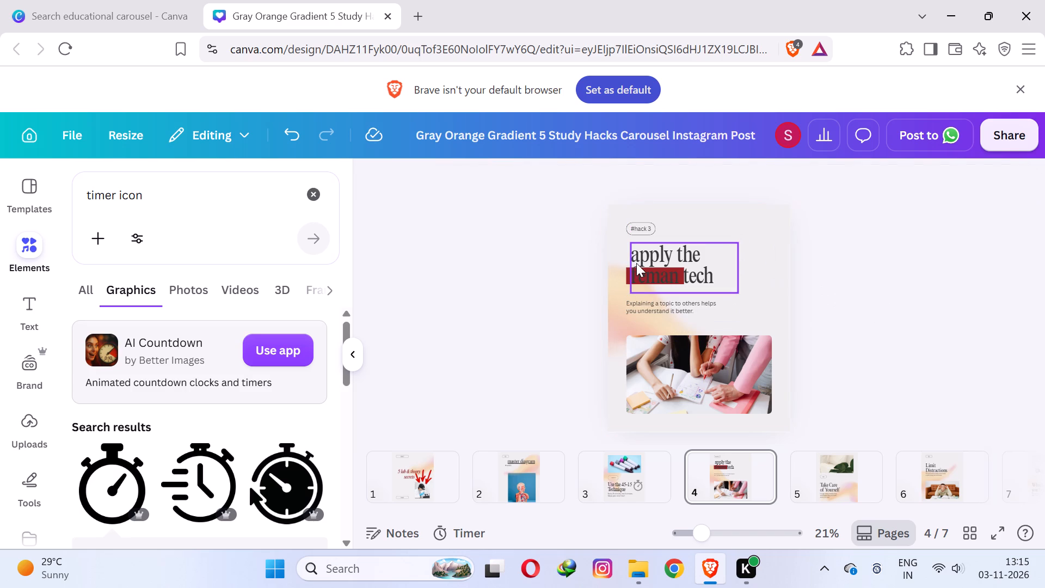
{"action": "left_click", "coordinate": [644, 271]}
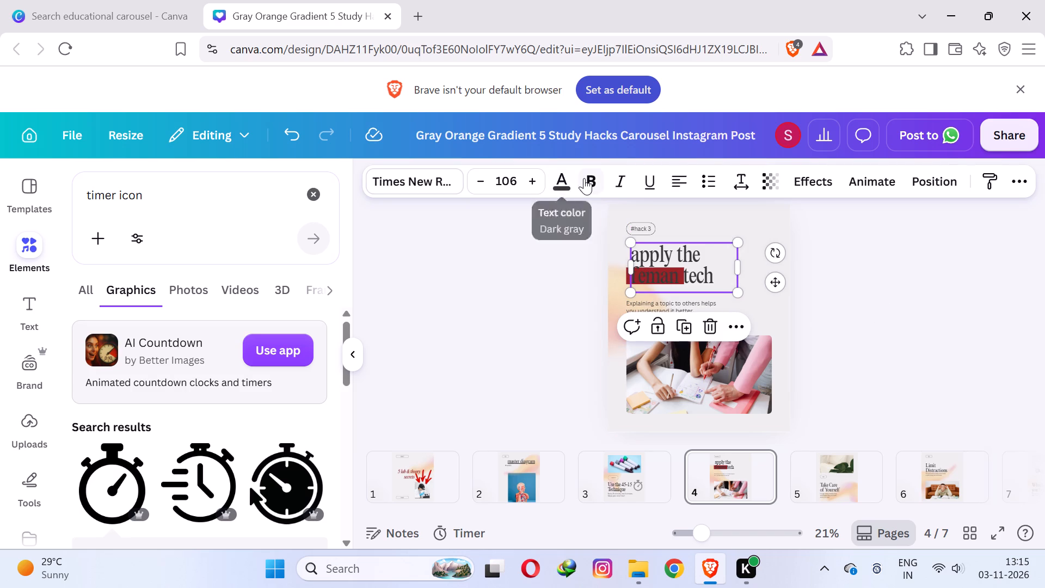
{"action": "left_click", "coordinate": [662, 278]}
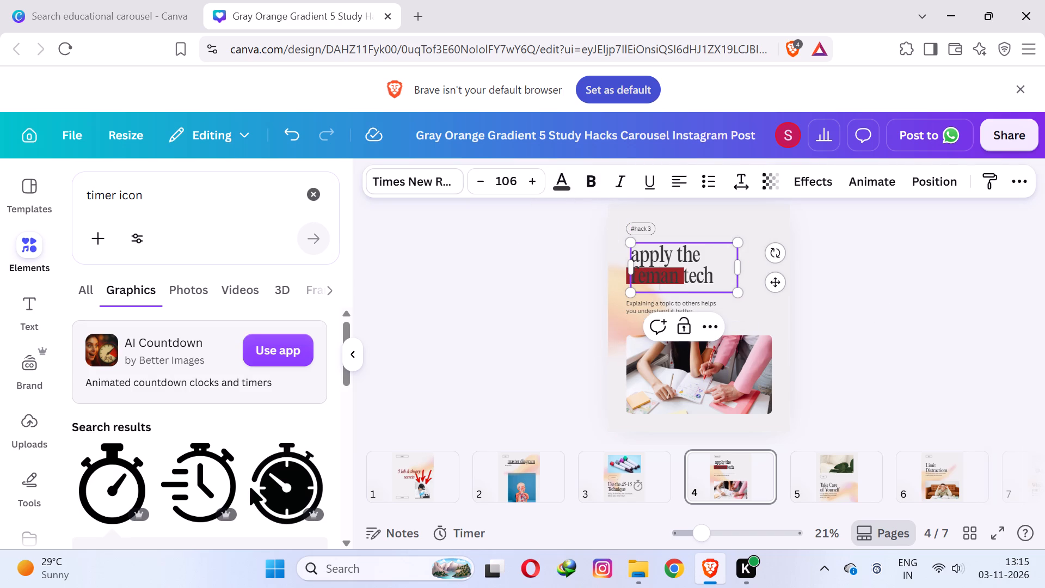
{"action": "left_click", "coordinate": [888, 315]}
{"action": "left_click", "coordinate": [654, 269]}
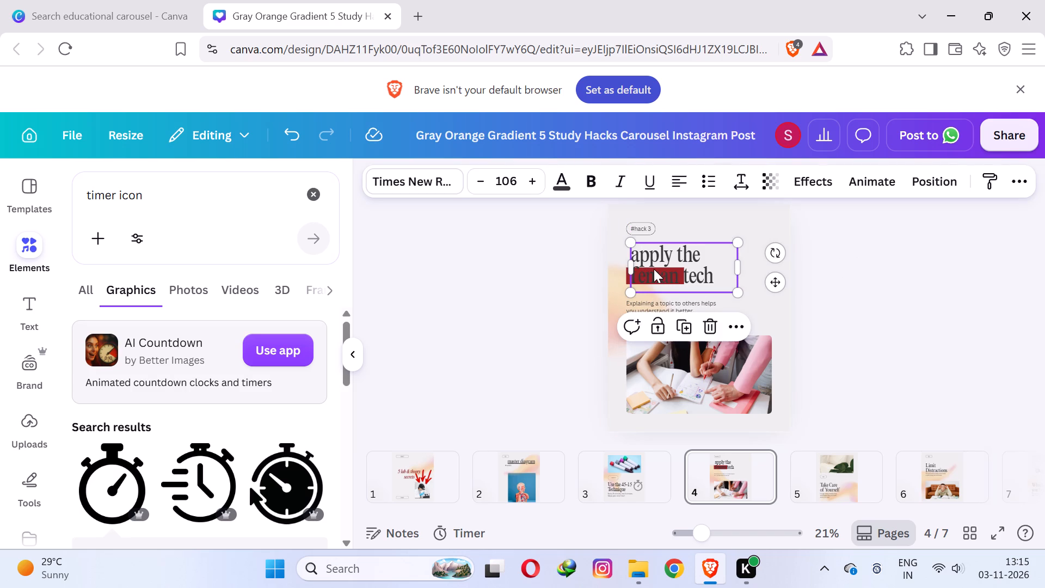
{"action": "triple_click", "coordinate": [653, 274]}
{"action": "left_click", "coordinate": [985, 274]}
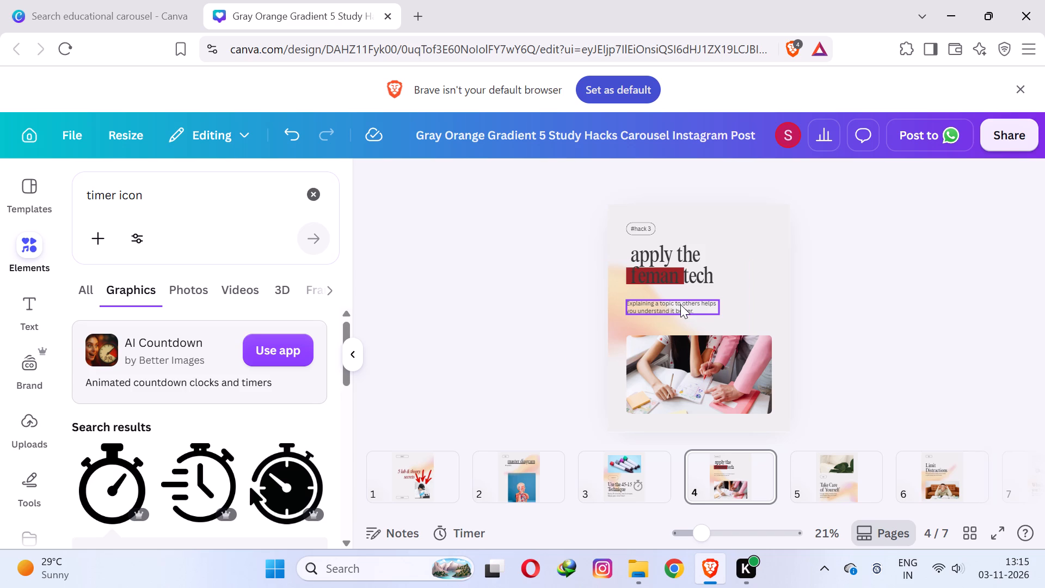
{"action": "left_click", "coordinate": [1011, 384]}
Replace page 4's study photo with the picture of three people in a medical office, found by searching photos for "medical groop".
{"action": "left_click", "coordinate": [712, 387]}
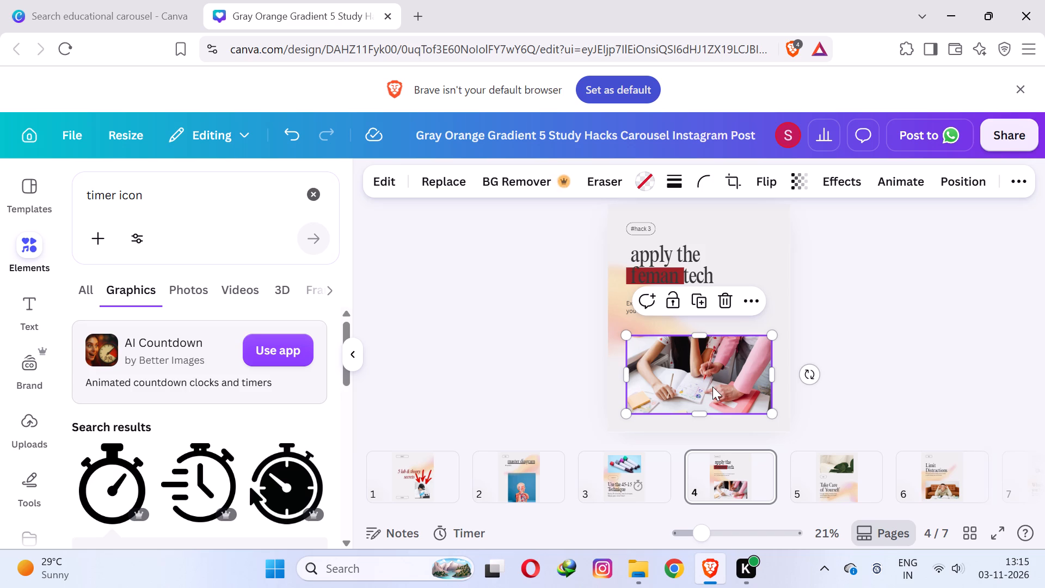
{"action": "left_click", "coordinate": [680, 390]}
{"action": "left_click", "coordinate": [435, 191]}
{"action": "left_click_drag", "start_coordinate": [242, 228], "coordinate": [0, 210]}
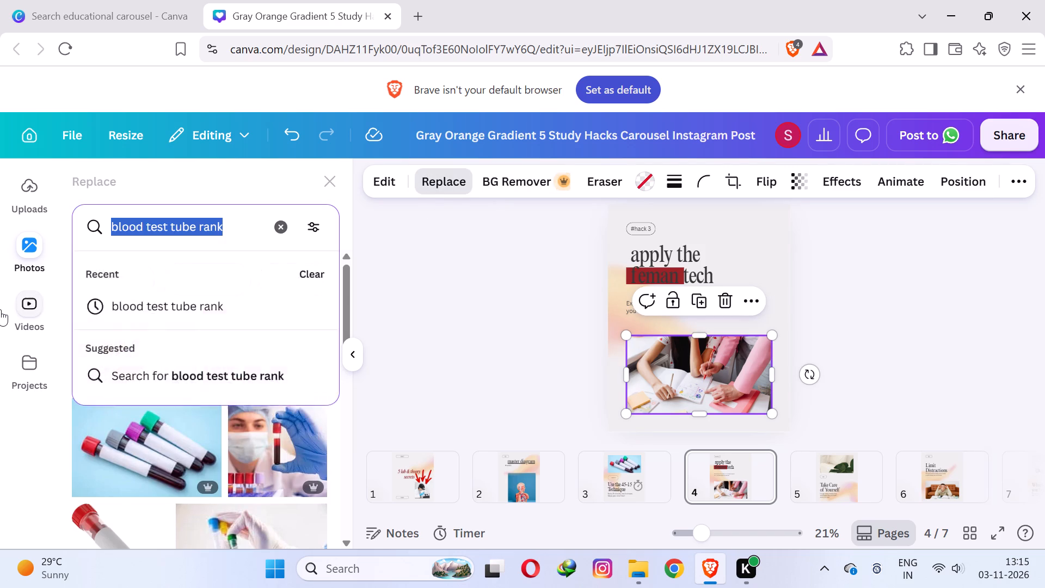
{"action": "type", "text": "medical groop"}
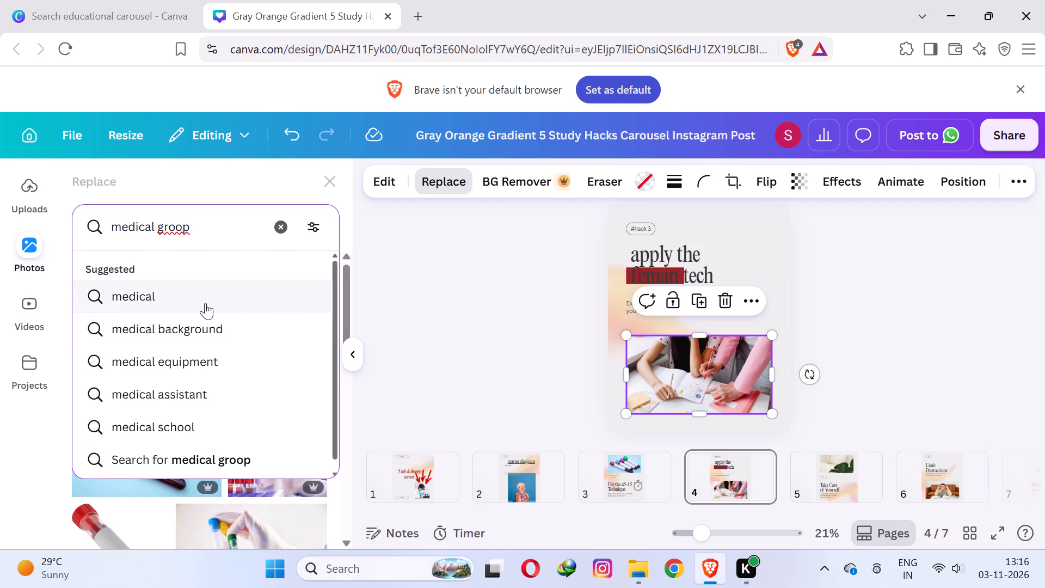
{"action": "key", "text": "Return"}
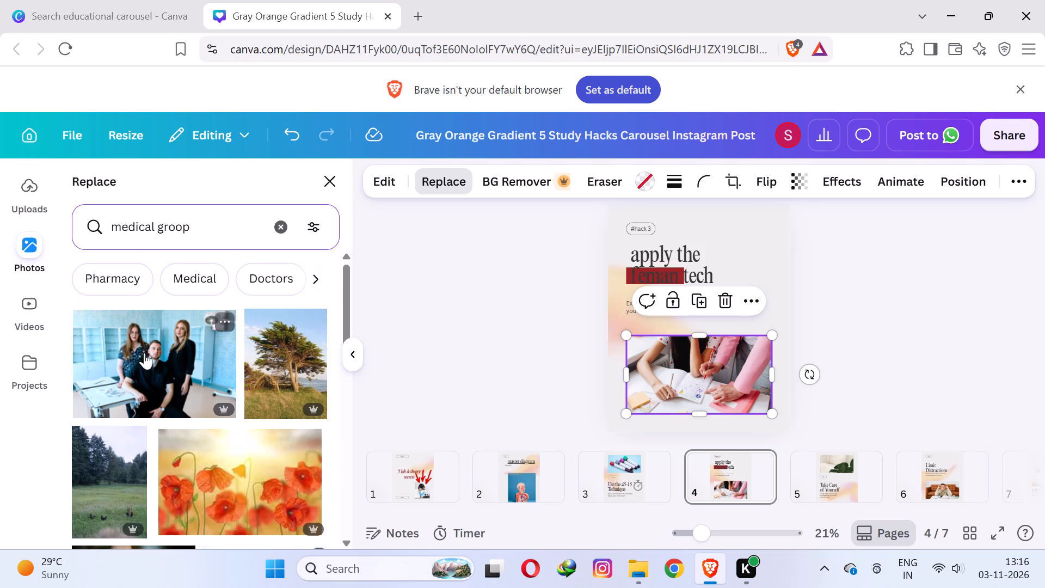
{"action": "left_click", "coordinate": [144, 353]}
{"action": "left_click", "coordinate": [967, 347]}
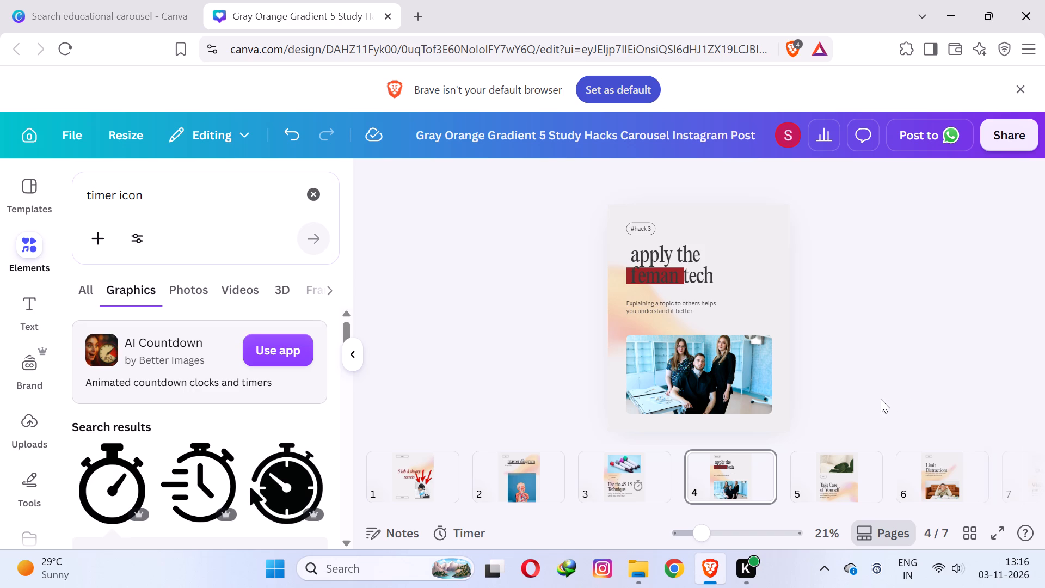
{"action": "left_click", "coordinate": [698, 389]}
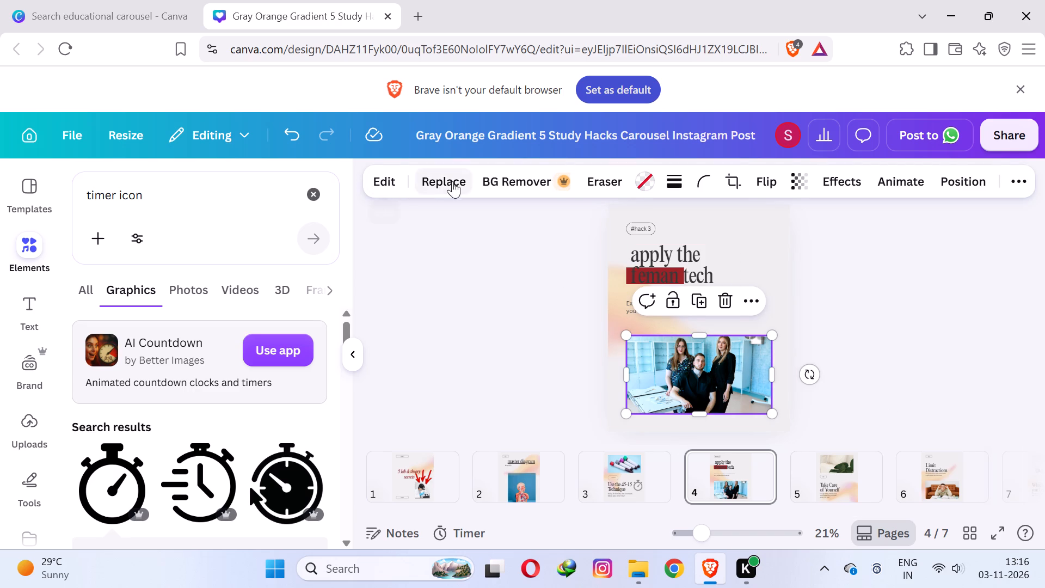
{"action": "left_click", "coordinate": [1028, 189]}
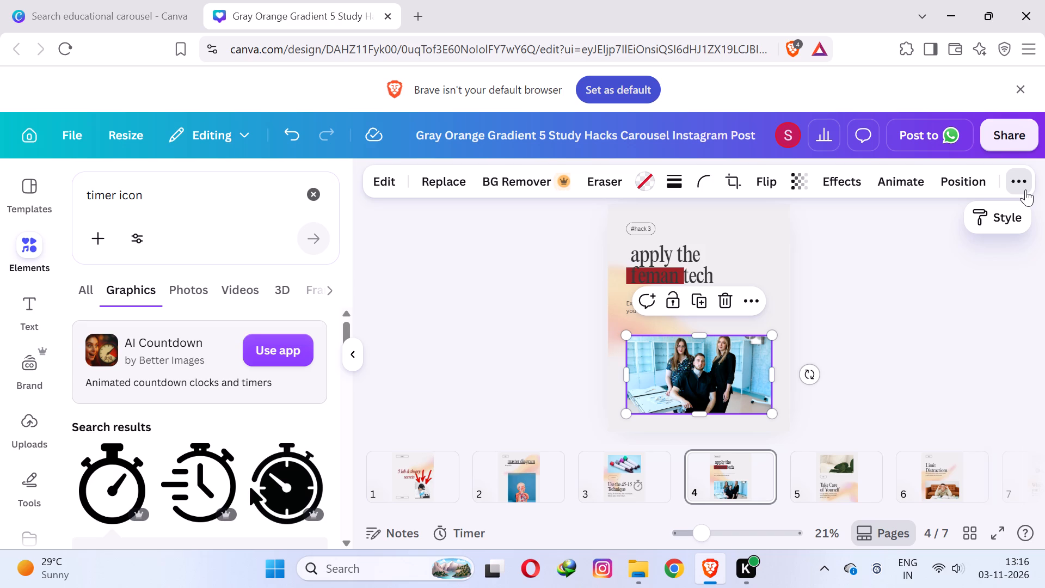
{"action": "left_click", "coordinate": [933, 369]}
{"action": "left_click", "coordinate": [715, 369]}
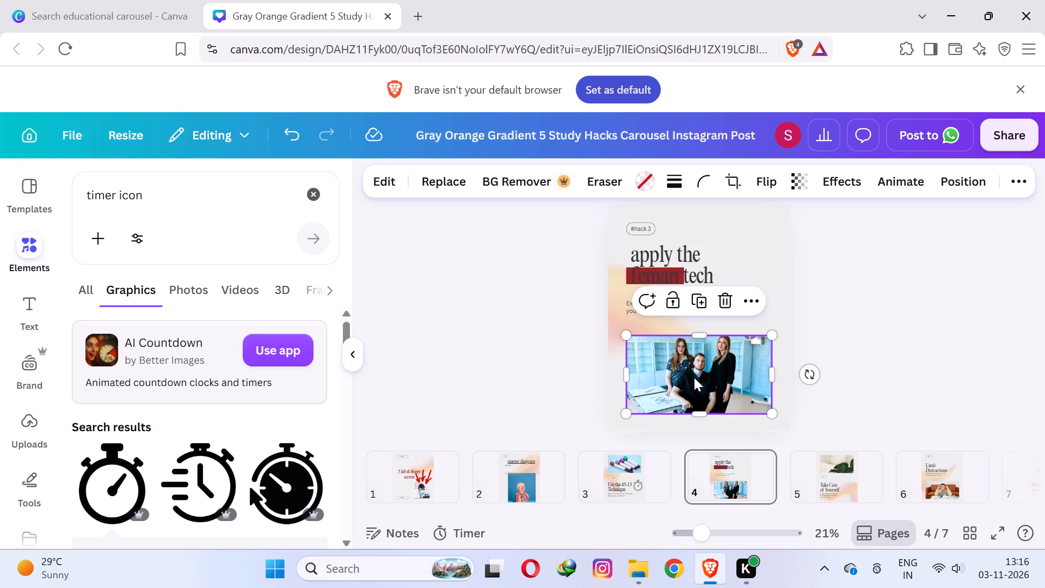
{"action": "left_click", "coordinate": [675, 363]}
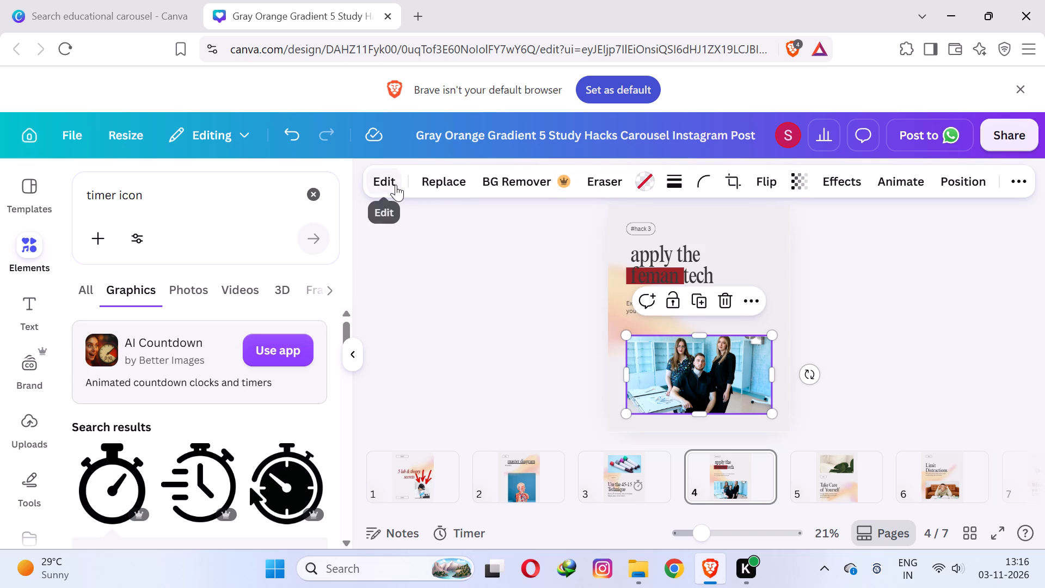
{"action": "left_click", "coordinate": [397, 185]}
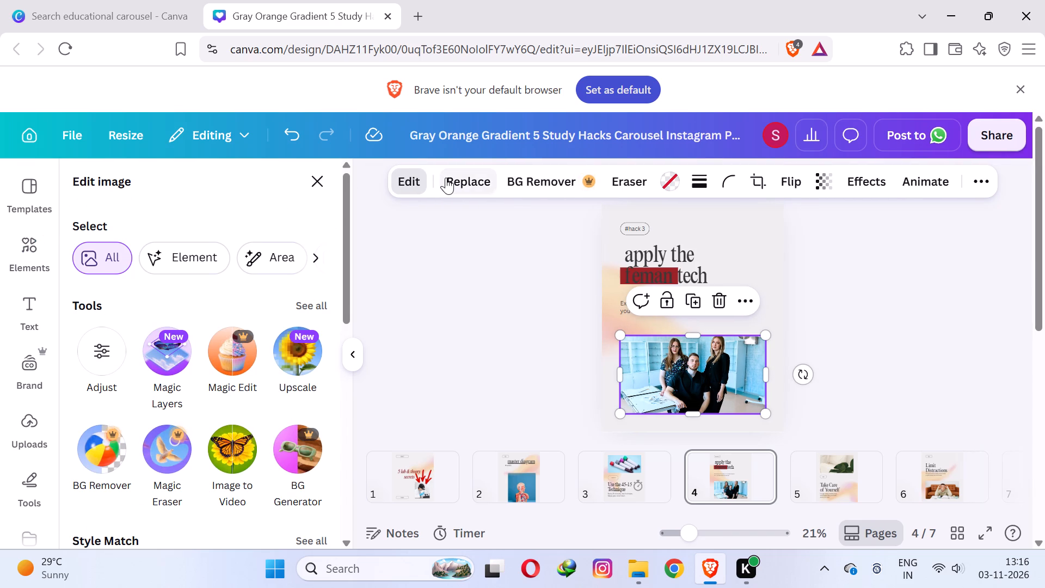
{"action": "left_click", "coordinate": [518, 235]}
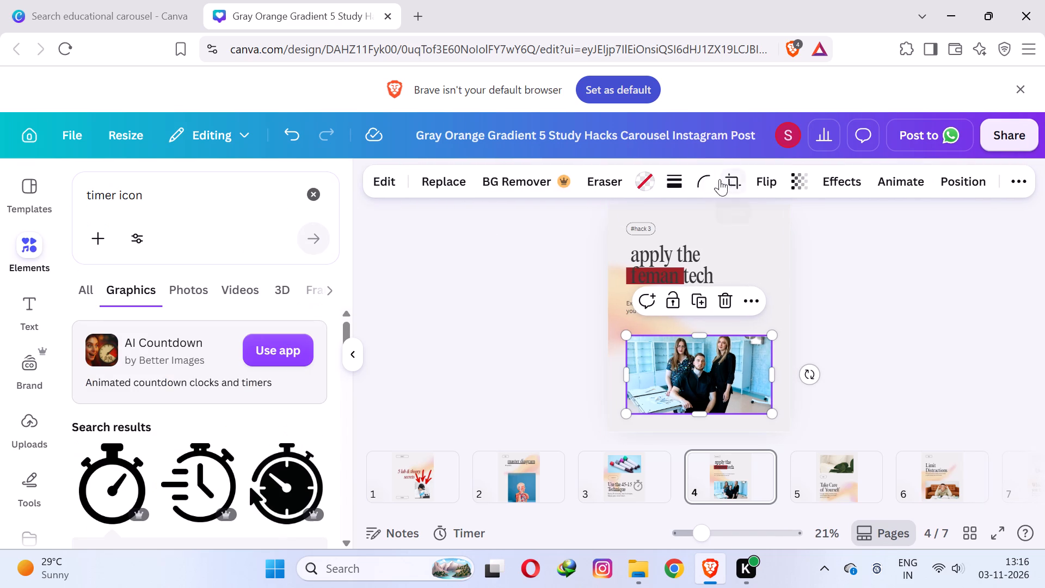
Give page 4's group photo a solid black border with a stroke weight of 4.
{"action": "left_click", "coordinate": [675, 179]}
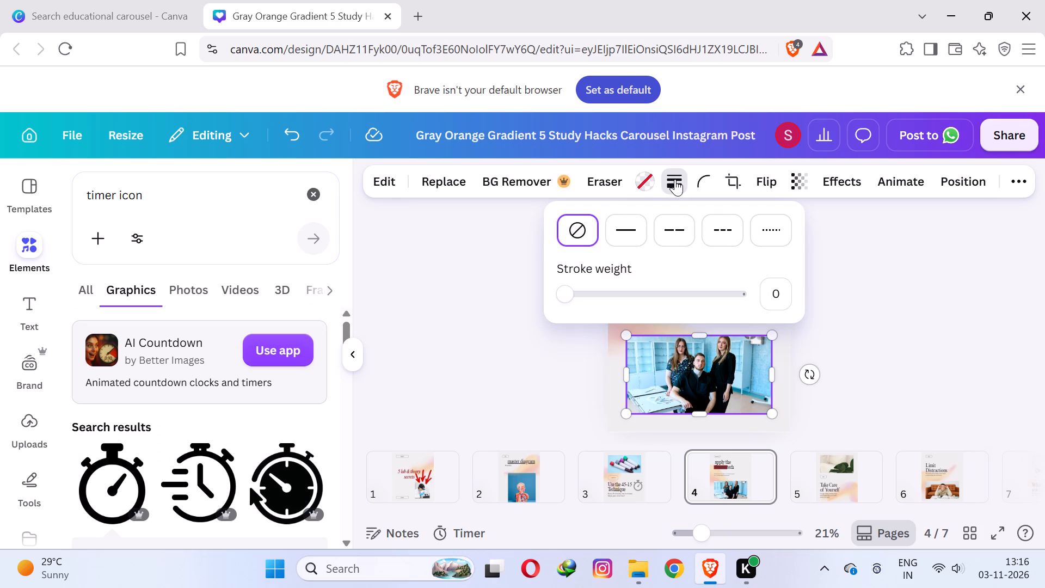
{"action": "left_click", "coordinate": [640, 228]}
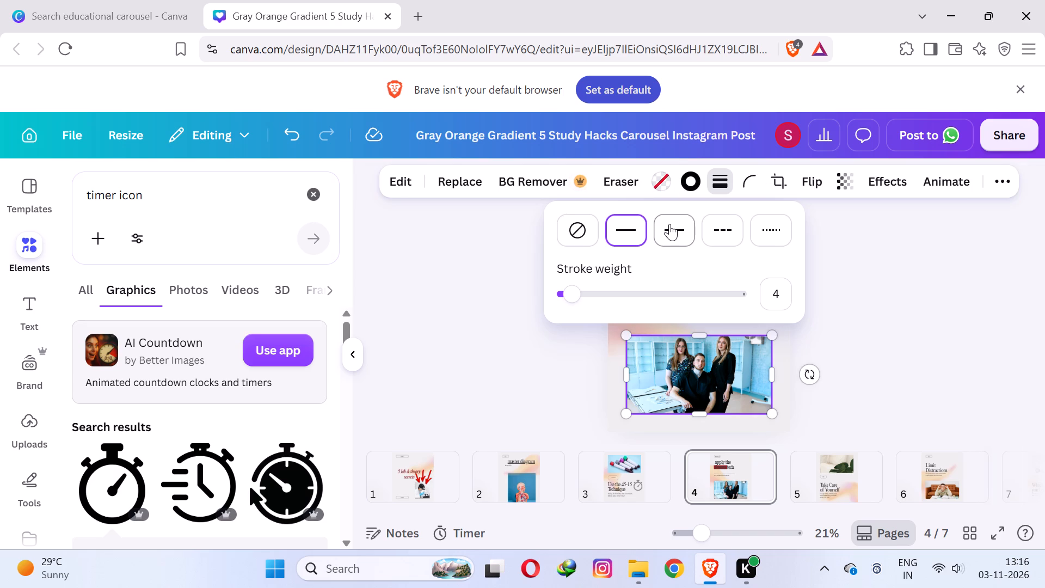
{"action": "left_click", "coordinate": [669, 224]}
{"action": "left_click", "coordinate": [628, 227]}
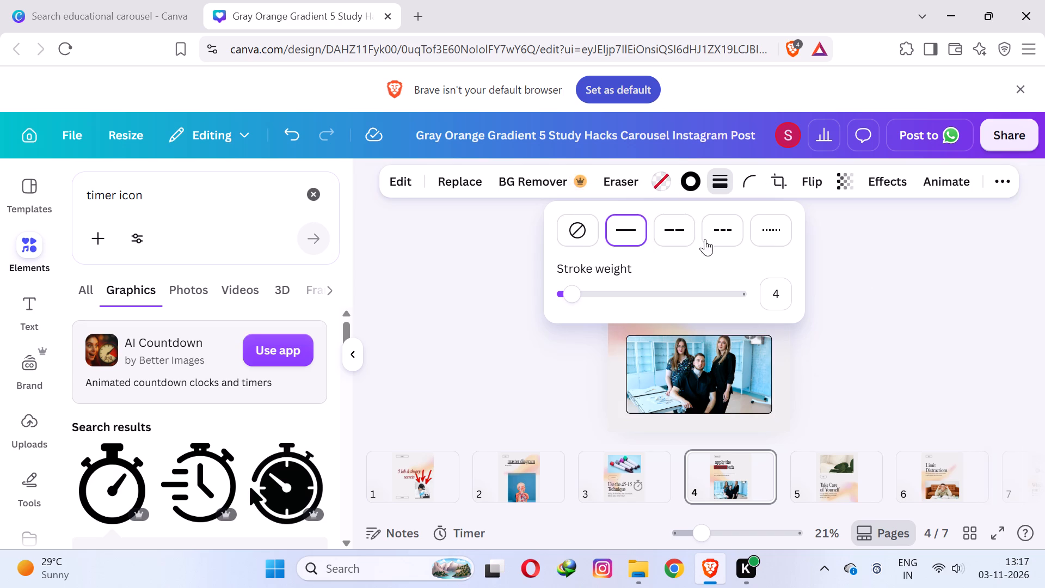
{"action": "left_click", "coordinate": [863, 250]}
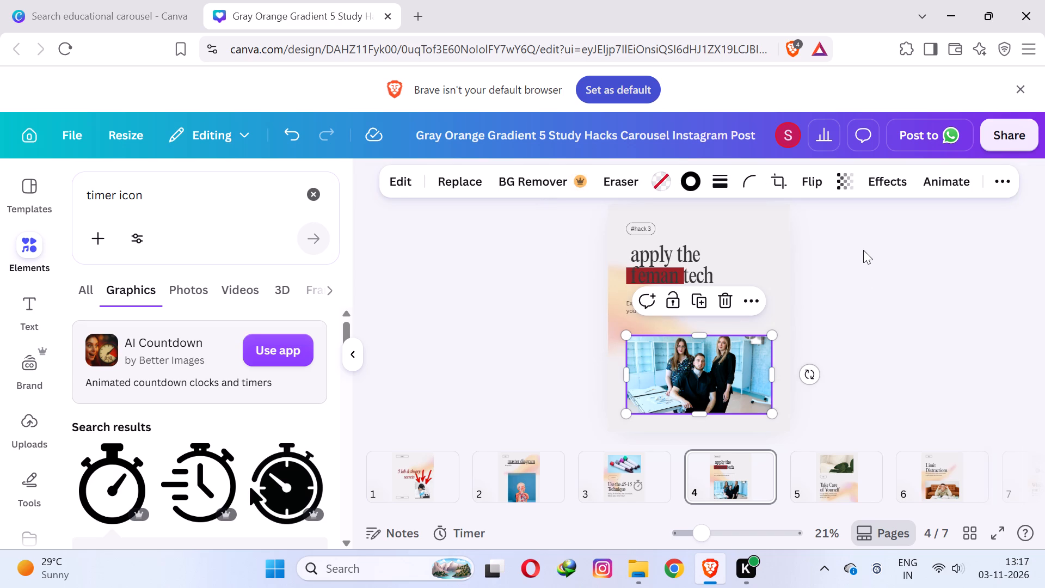
Go to page 5 and select the plant photo above the "Take Care of Yourself" heading.
{"action": "left_click", "coordinate": [847, 514]}
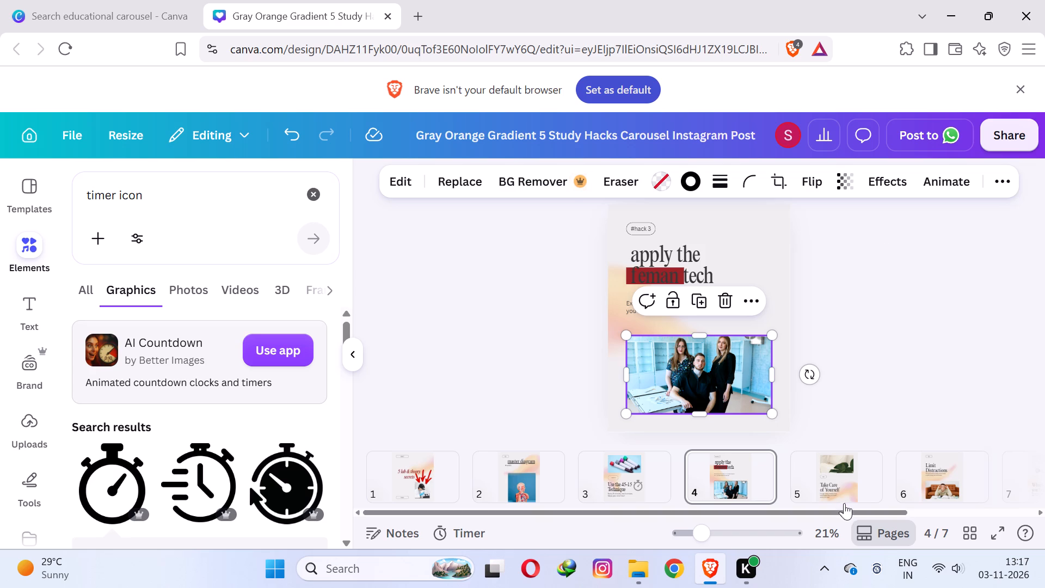
{"action": "left_click", "coordinate": [844, 495]}
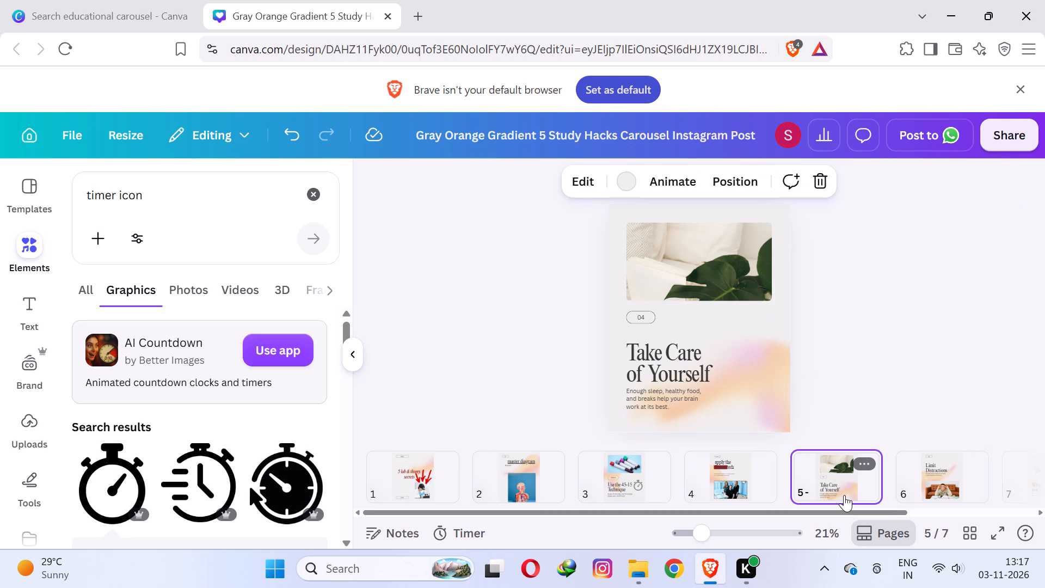
{"action": "left_click", "coordinate": [684, 299]}
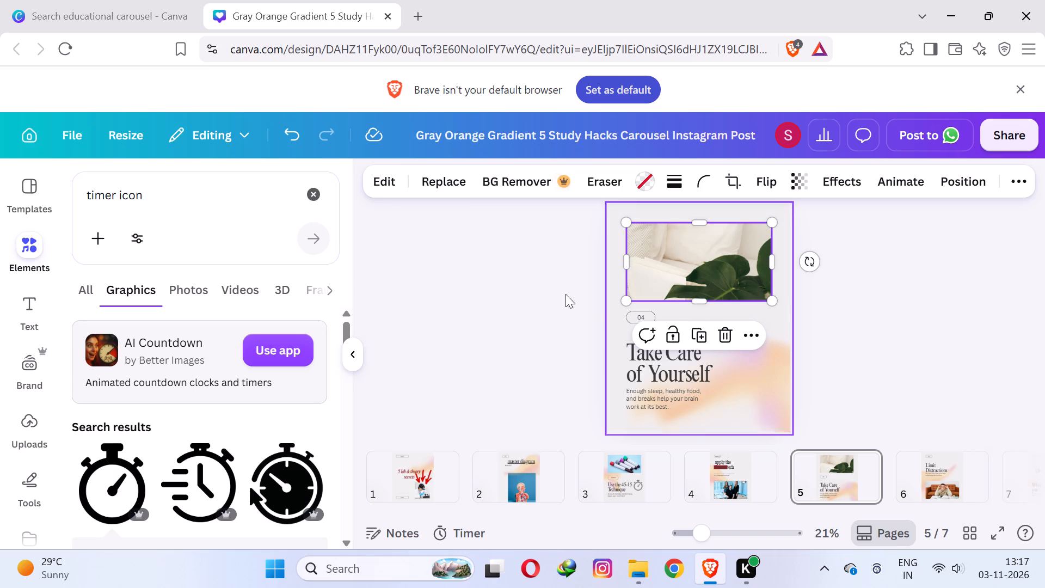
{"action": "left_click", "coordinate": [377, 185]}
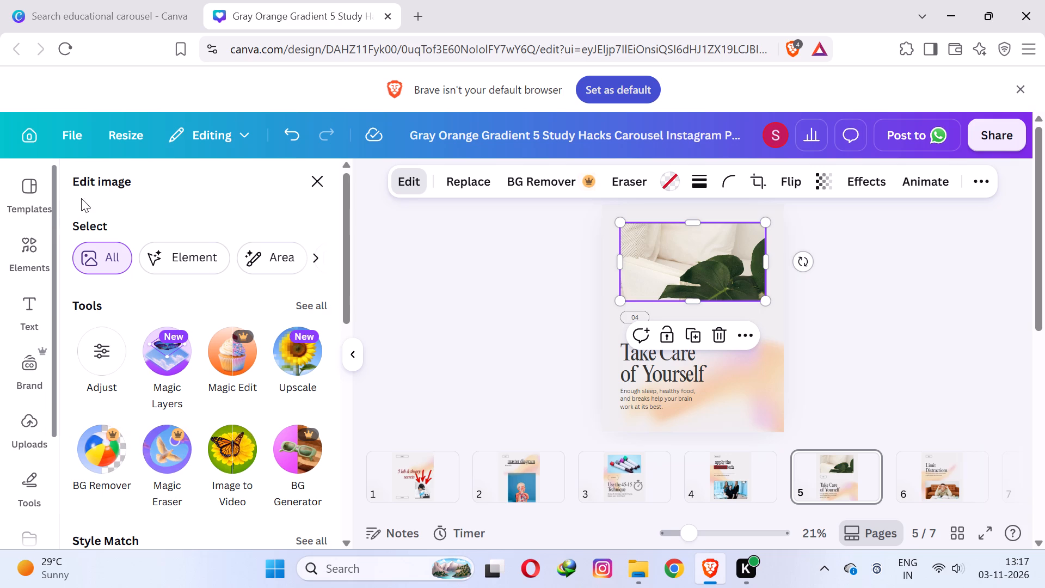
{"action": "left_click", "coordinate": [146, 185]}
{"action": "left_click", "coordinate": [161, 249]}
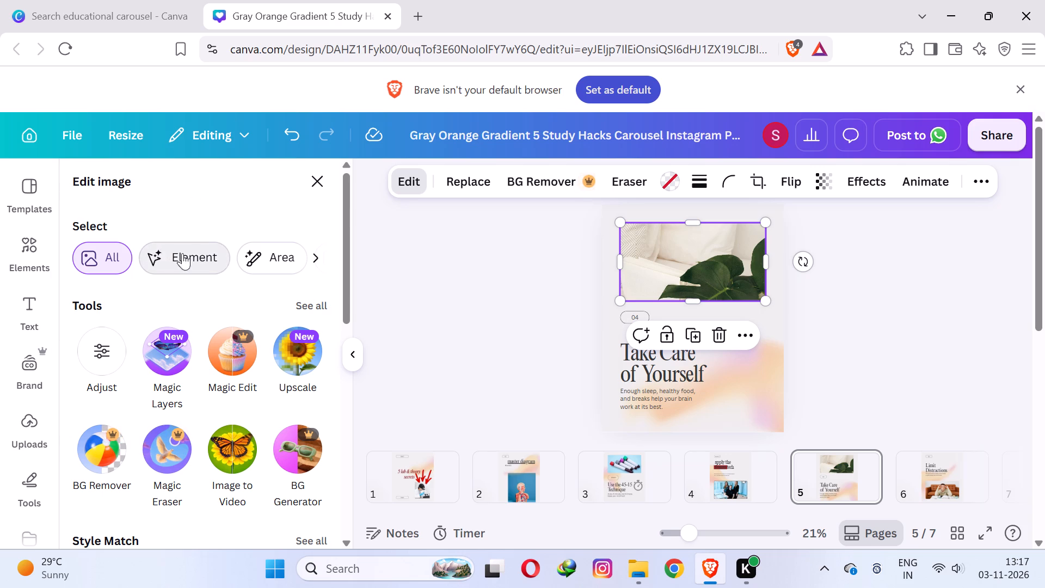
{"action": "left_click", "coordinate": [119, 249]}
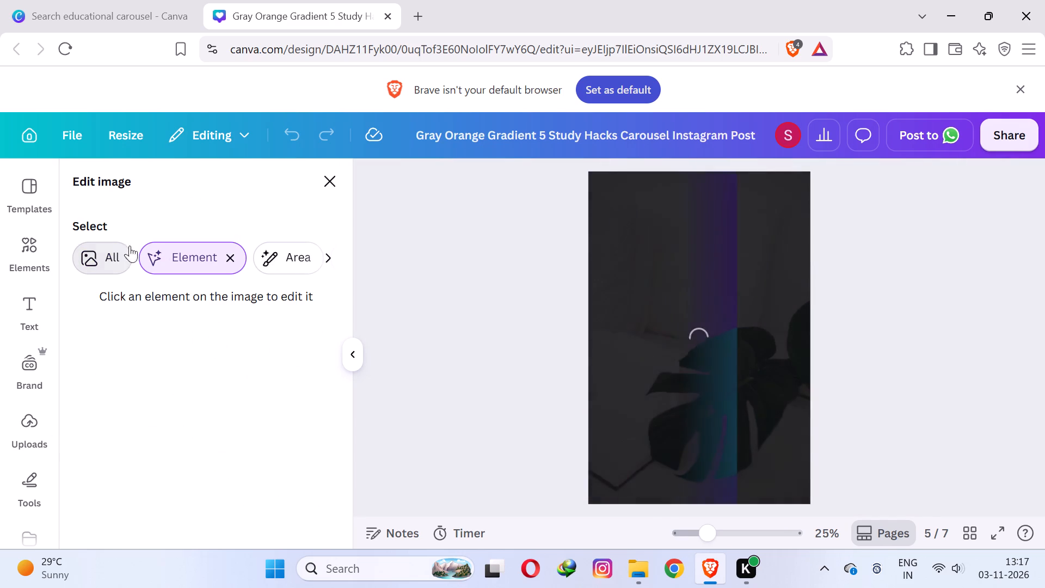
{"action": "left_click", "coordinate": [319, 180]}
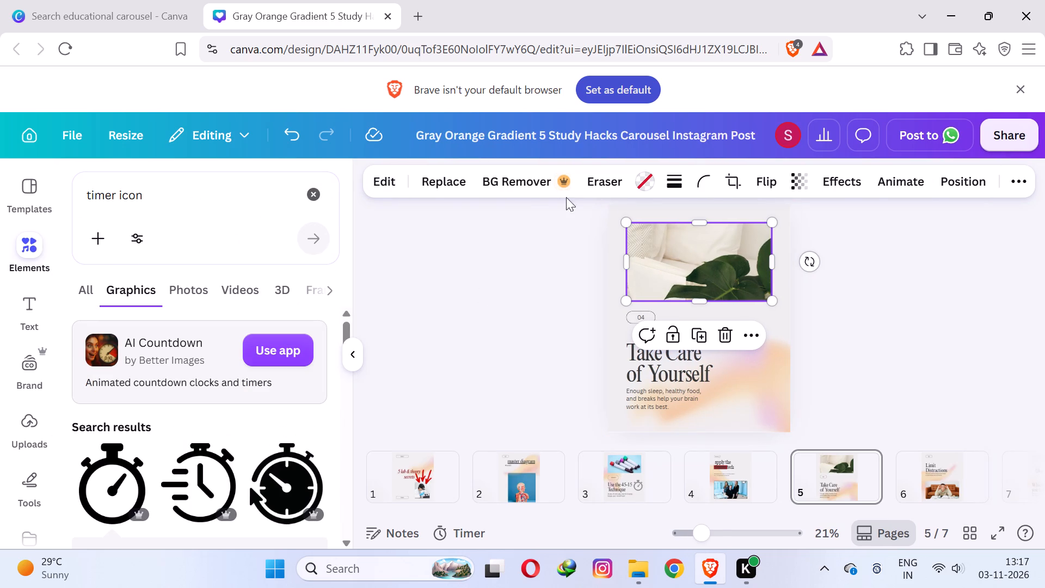
Replace page 5's plant photo with the healthy food plate on a blue background, found by searching photos for "health brain food".
{"action": "left_click", "coordinate": [456, 189]}
{"action": "left_click_drag", "start_coordinate": [222, 228], "coordinate": [0, 251]}
{"action": "type", "text": "hea"}
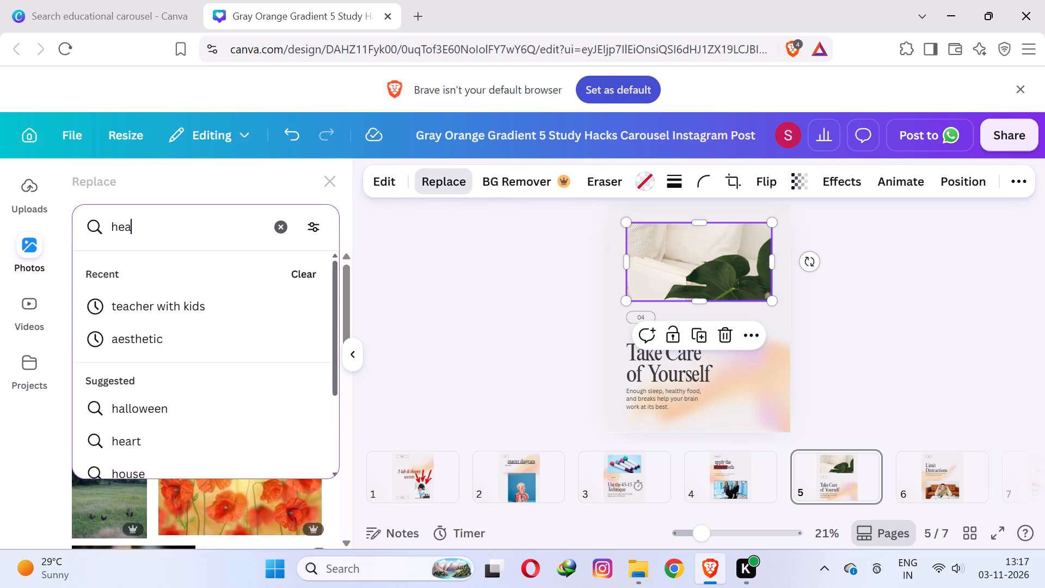
{"action": "type", "text": "lth"}
{"action": "key", "text": "space"}
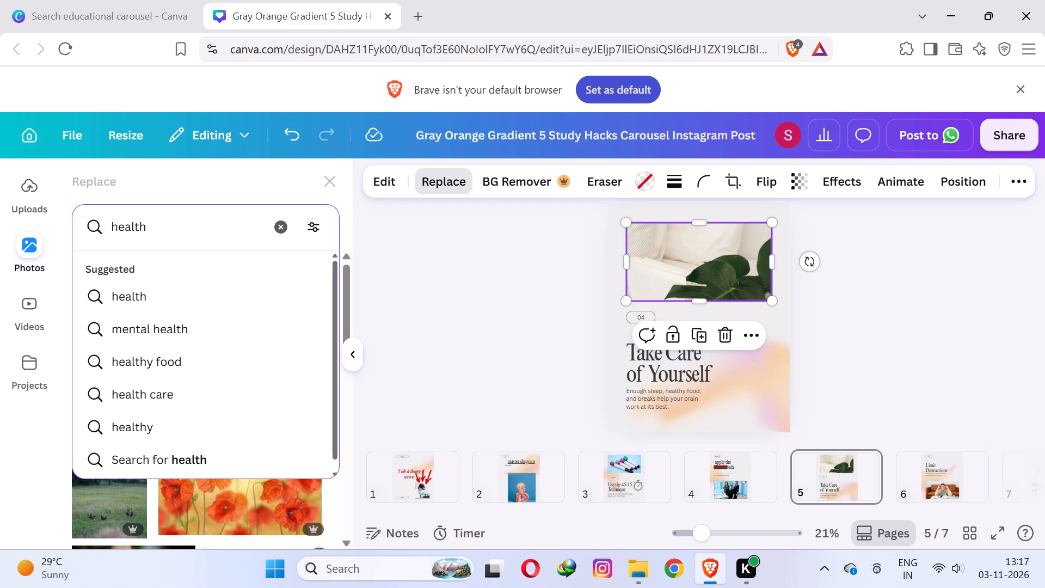
{"action": "type", "text": "brain food"}
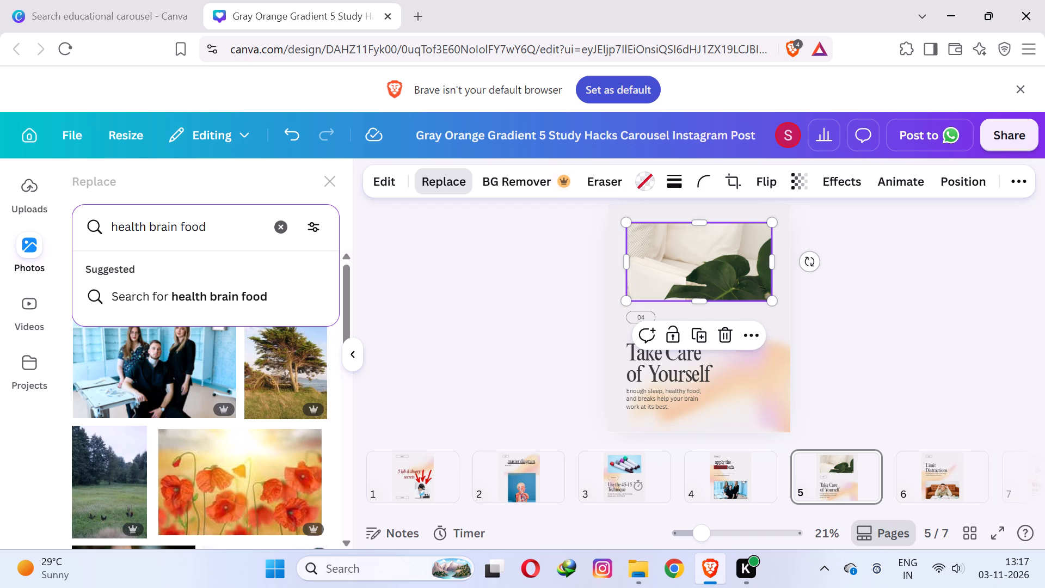
{"action": "key", "text": "Return"}
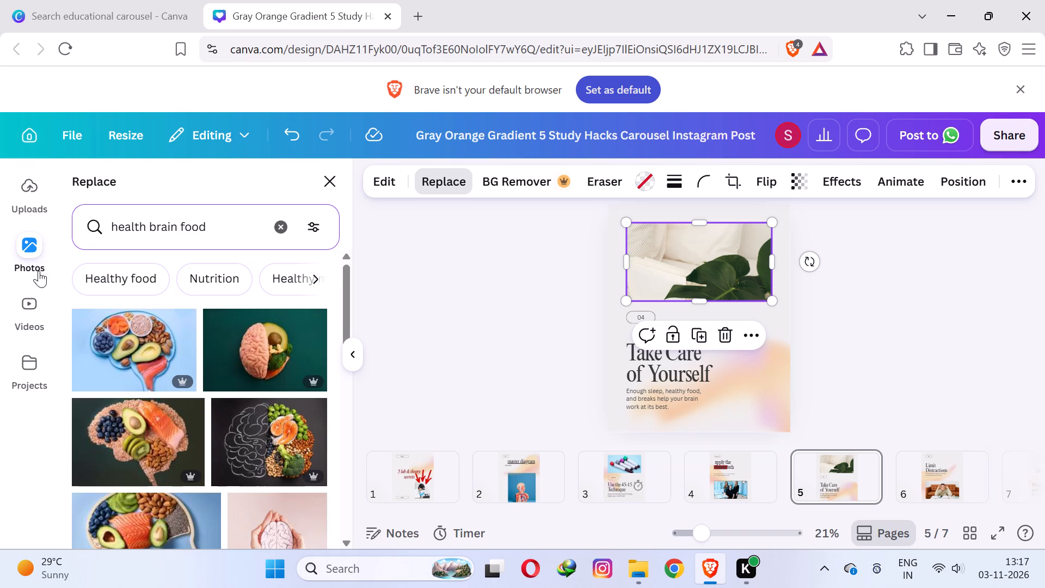
{"action": "left_click", "coordinate": [115, 324]}
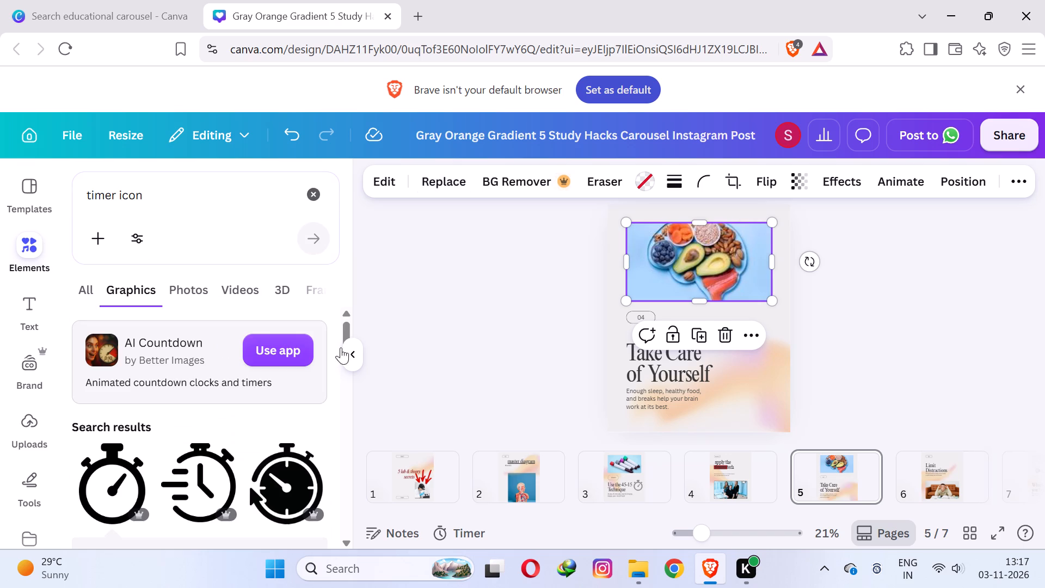
{"action": "left_click", "coordinate": [923, 292]}
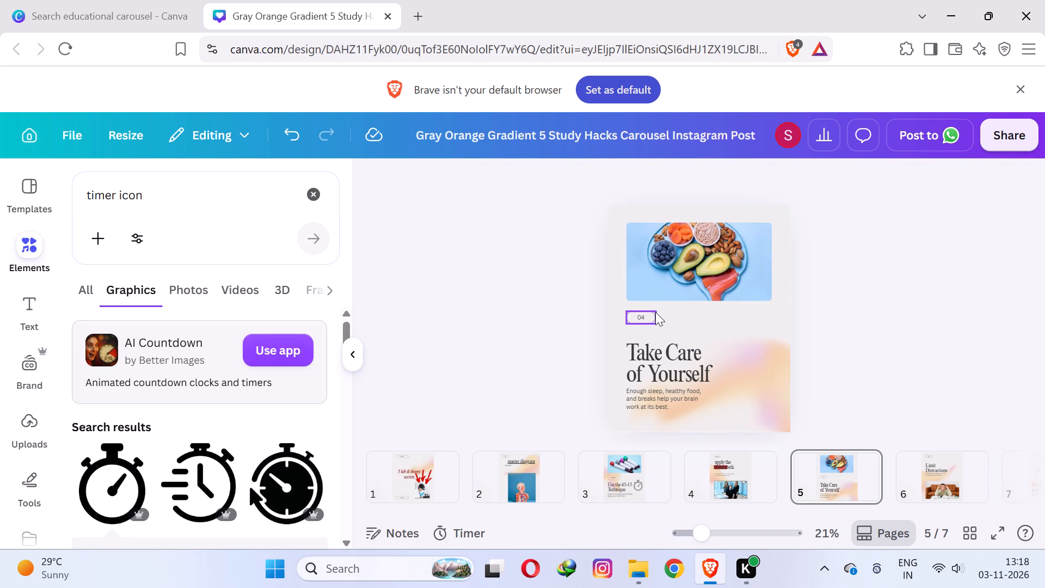
Change page 5's number badge below the food photo from a plain number to "#hacj 4".
{"action": "triple_click", "coordinate": [653, 313]}
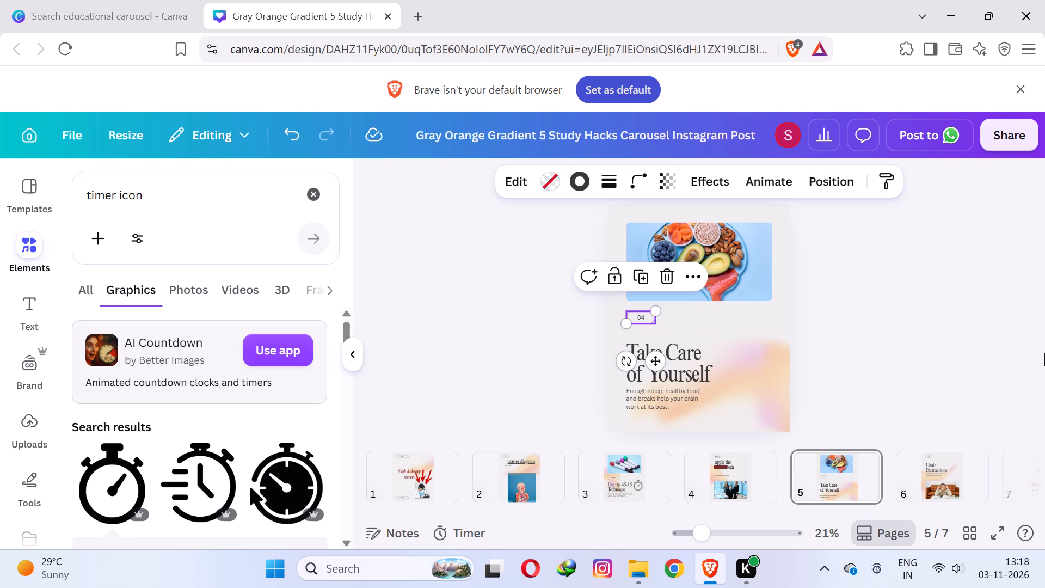
{"action": "triple_click", "coordinate": [646, 318]}
{"action": "left_click", "coordinate": [646, 318]}
{"action": "triple_click", "coordinate": [640, 318]}
{"action": "left_click", "coordinate": [1041, 357]}
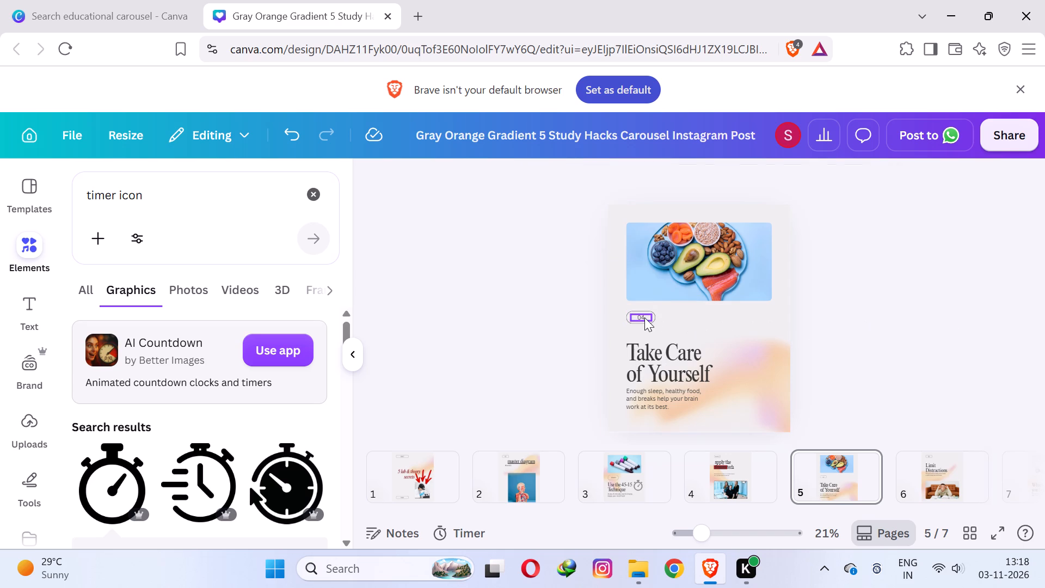
{"action": "triple_click", "coordinate": [644, 317]}
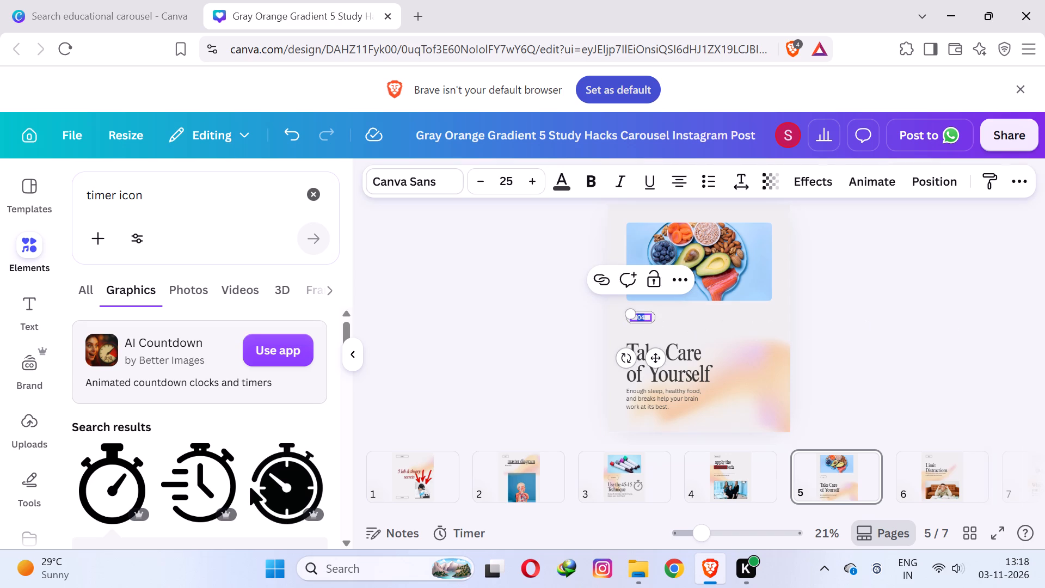
{"action": "key", "text": "shift+numbersign"}
{"action": "type", "text": "hacj"}
{"action": "key", "text": "space"}
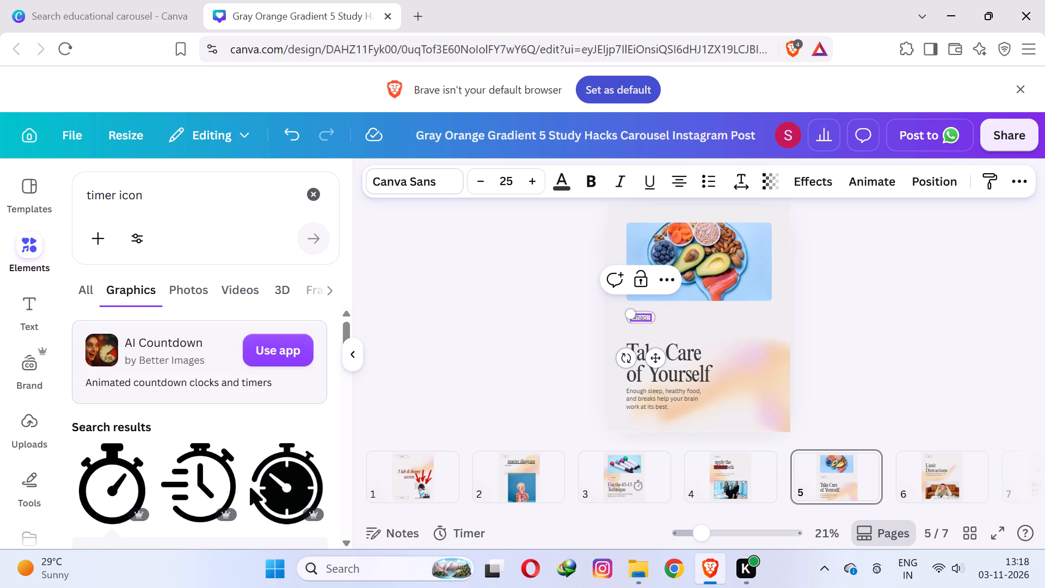
{"action": "key", "text": "4"}
{"action": "left_click", "coordinate": [1044, 292]}
{"action": "left_click", "coordinate": [968, 334]}
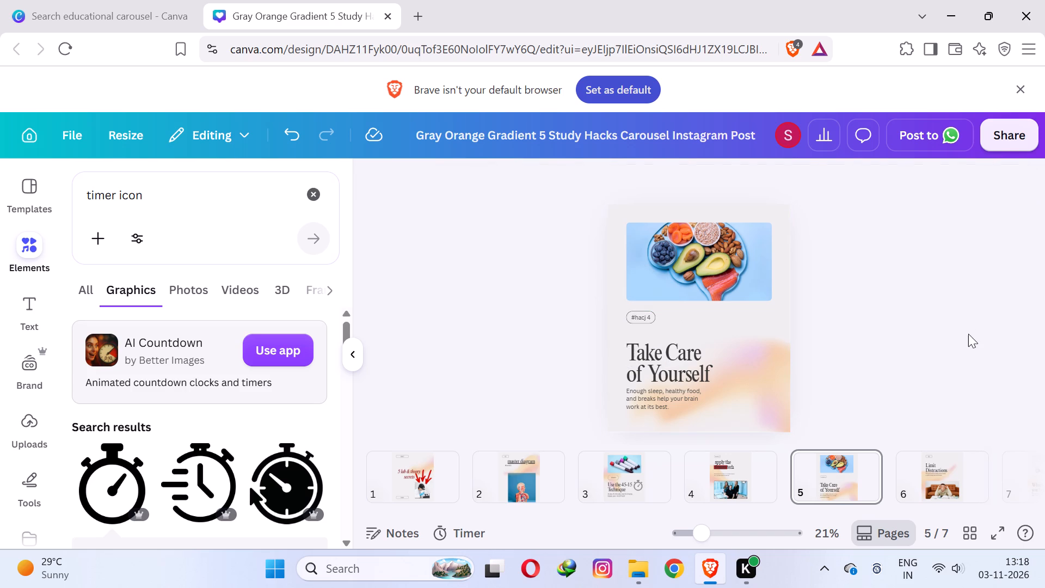
Replace page 5's "Take Care of Yourself" heading with "fuel your brain".
{"action": "left_click", "coordinate": [669, 357]}
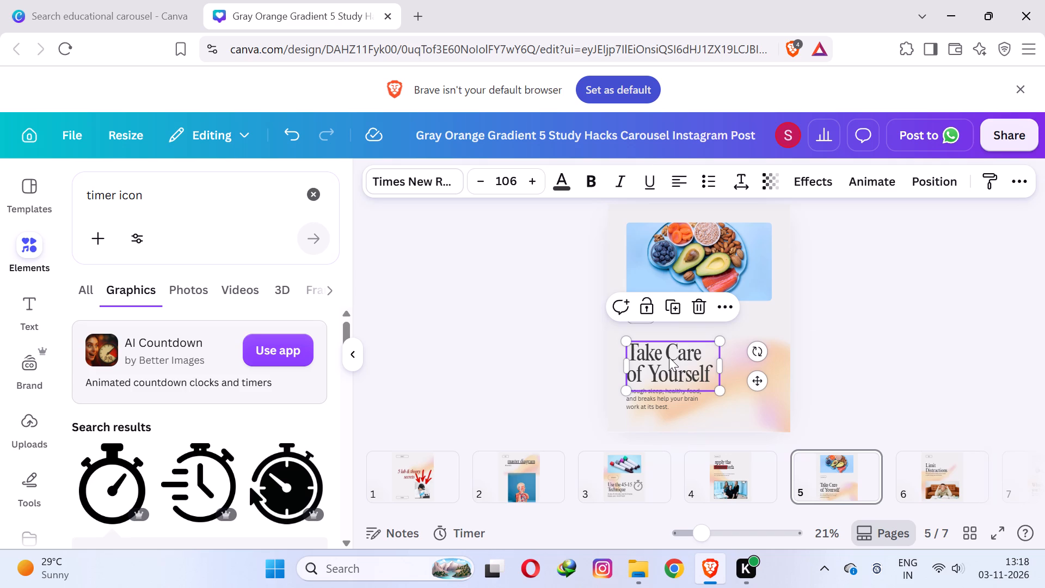
{"action": "double_click", "coordinate": [669, 357]}
{"action": "type", "text": "fuel"}
{"action": "key", "text": "space"}
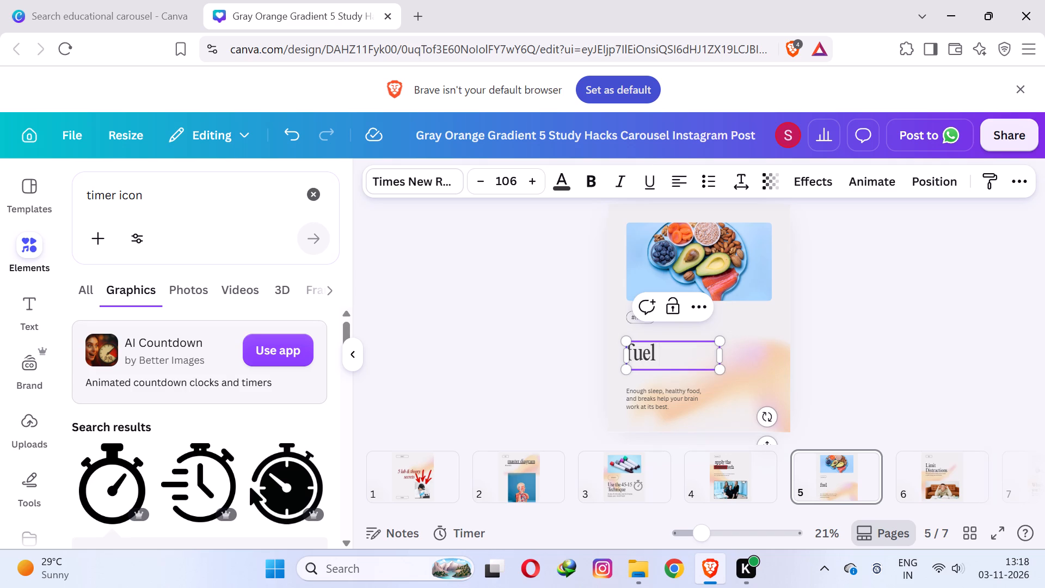
{"action": "type", "text": "your br"}
{"action": "key", "text": "a"}
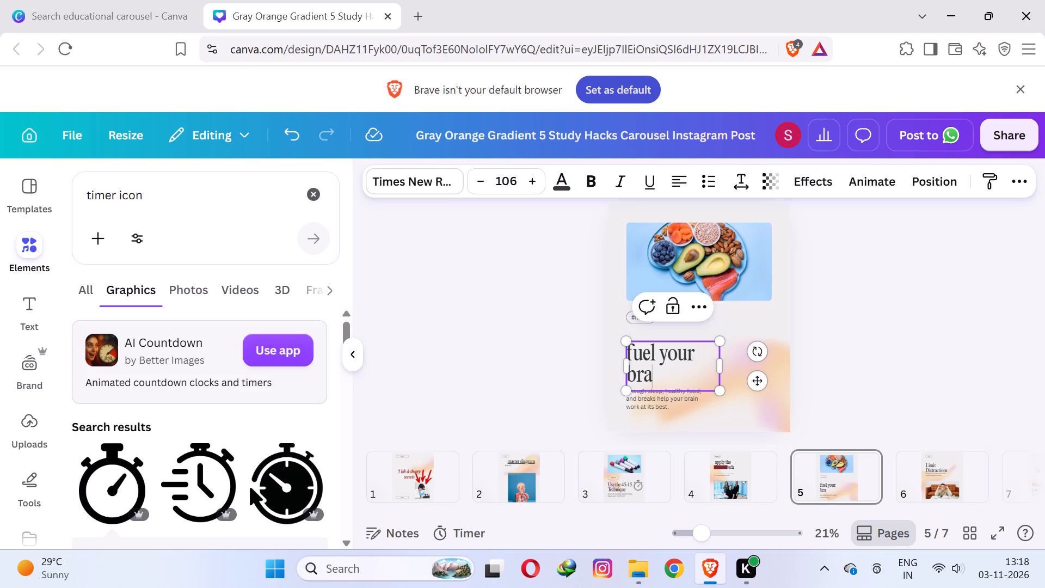
{"action": "type", "text": "in"}
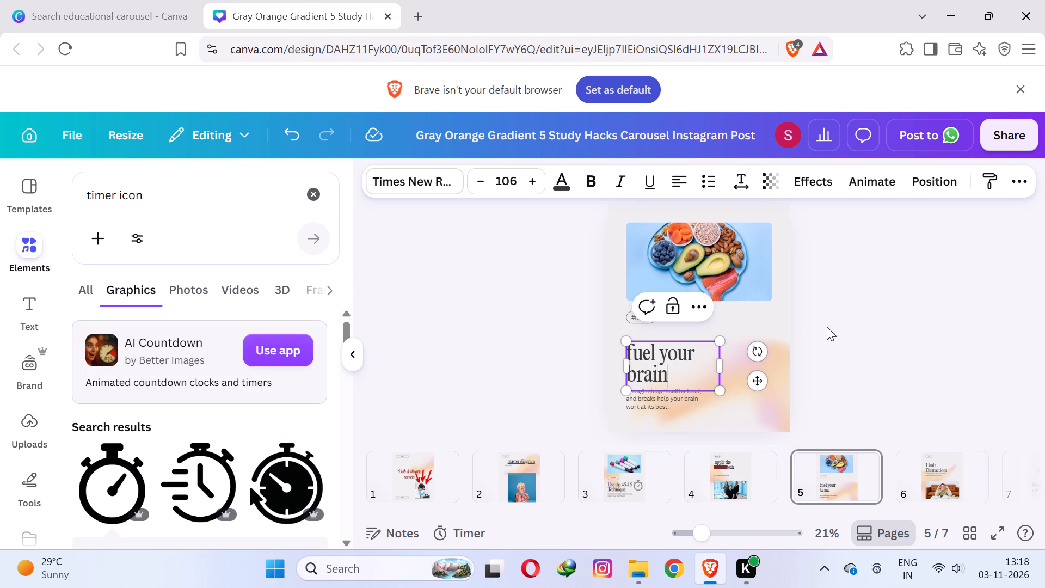
{"action": "left_click", "coordinate": [827, 327]}
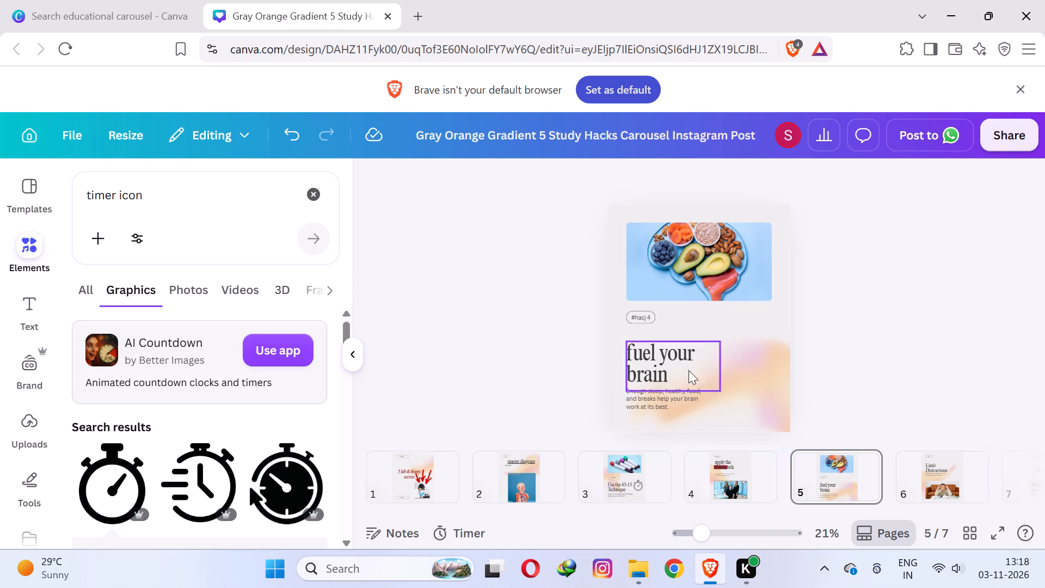
Replace page 5's body text with three lines: "6 hours sleep.", "daily drin water" and "daiily 20 min revision".
{"action": "double_click", "coordinate": [668, 390]}
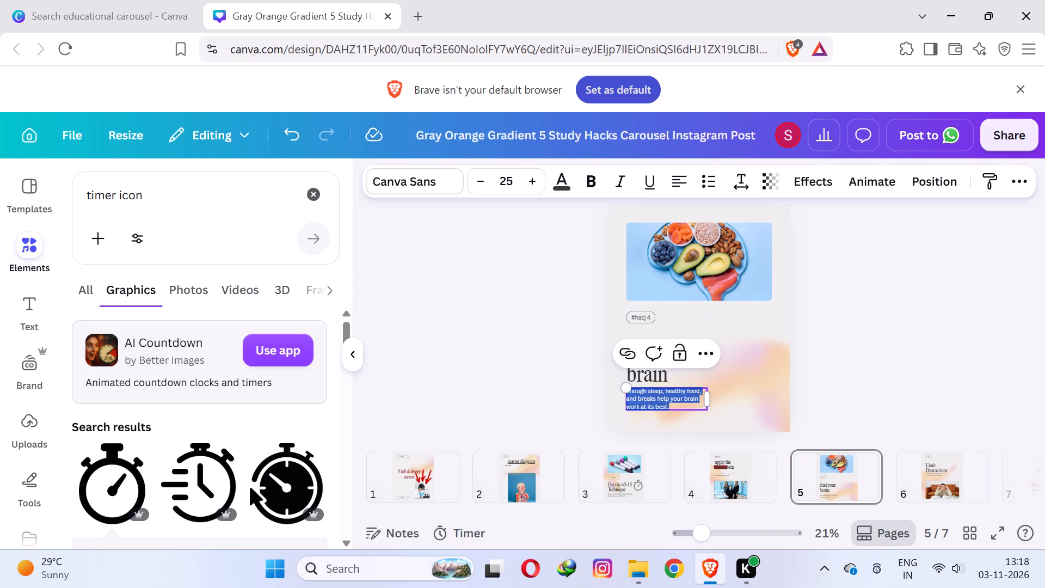
{"action": "type", "text": "6 hours slr"}
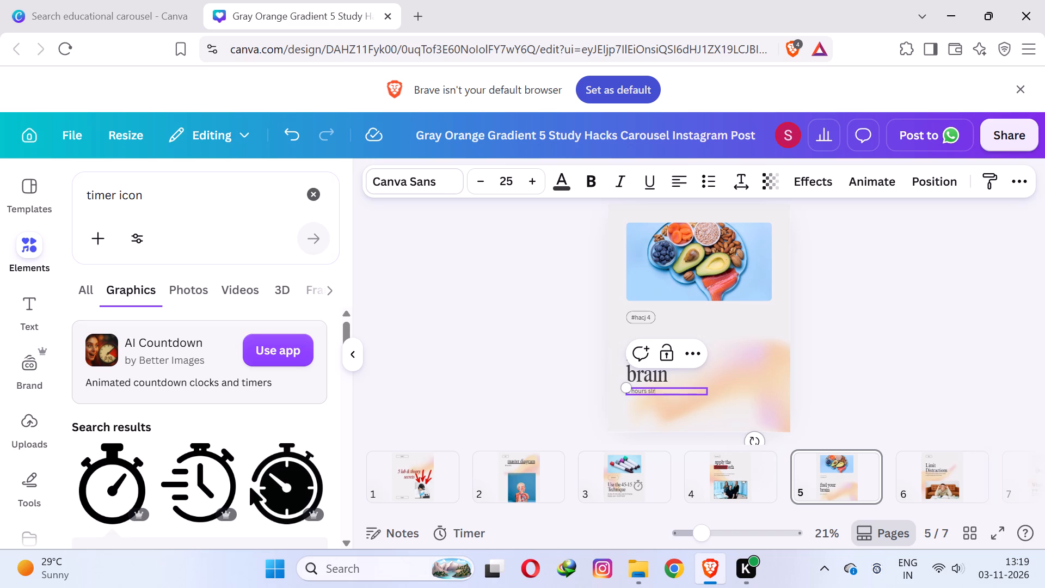
{"action": "key", "text": "BackSpace"}
{"action": "type", "text": "eep,"}
{"action": "key", "text": "BackSpace"}
{"action": "key", "text": "period"}
{"action": "key", "text": "shift+Return"}
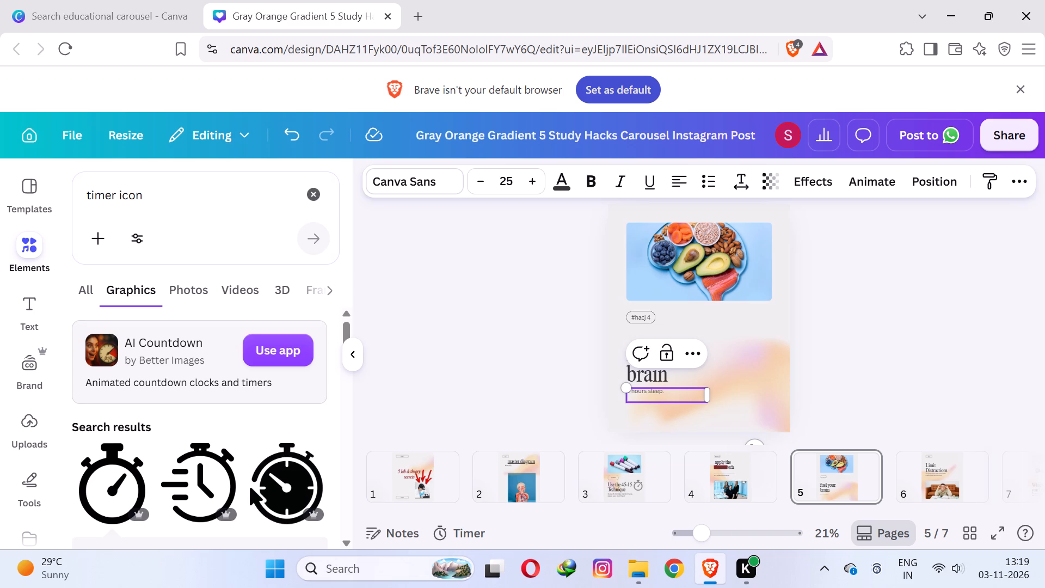
{"action": "type", "text": "daily drin water"}
{"action": "key", "text": "shift+Return"}
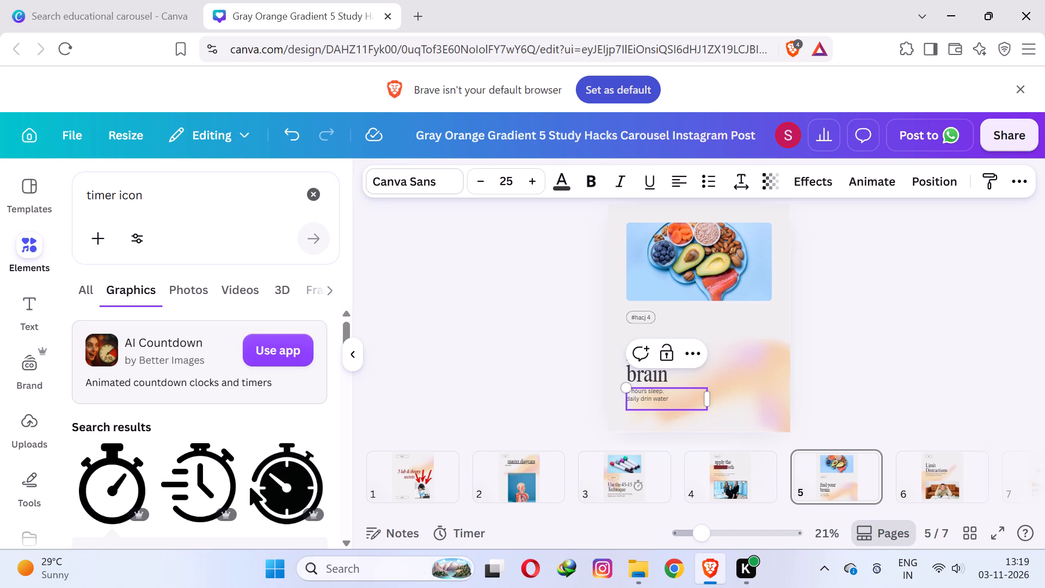
{"action": "type", "text": "daiily 20 min revision"}
Increase the font size of page 5's "daiily 20 min revision" line to 29.
{"action": "triple_click", "coordinate": [525, 174]}
{"action": "double_click", "coordinate": [525, 174]}
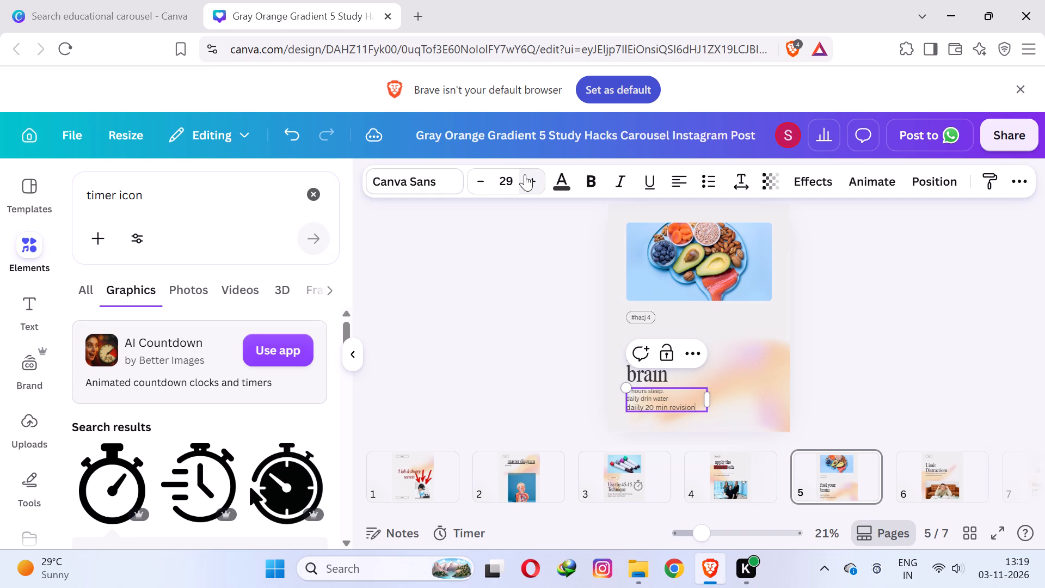
{"action": "left_click", "coordinate": [969, 367]}
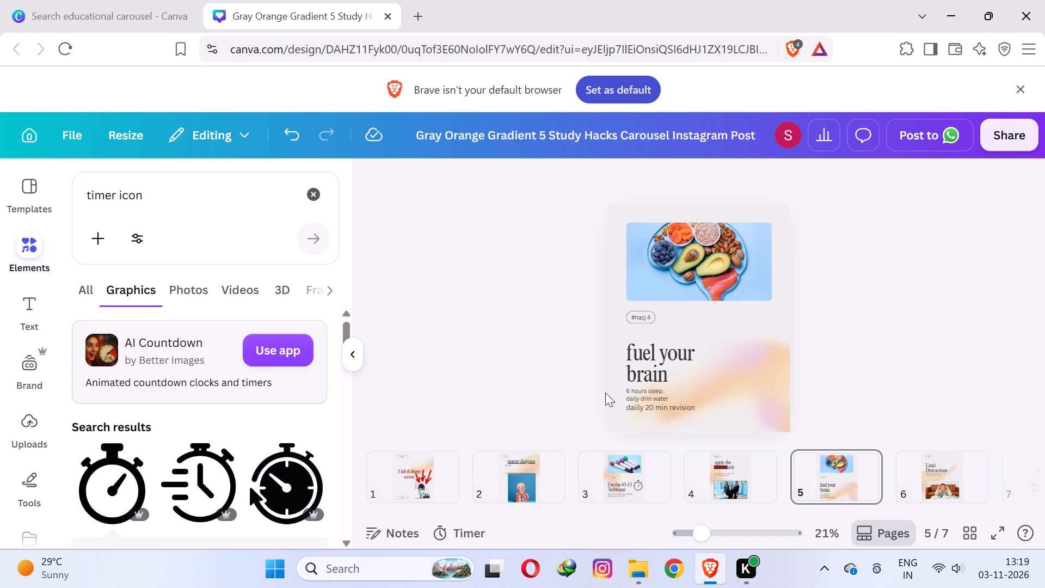
Duplicate page 5's three-line body text and place the copy beside the original, near the page's right edge.
{"action": "left_click", "coordinate": [657, 403]}
{"action": "right_click", "coordinate": [657, 403]}
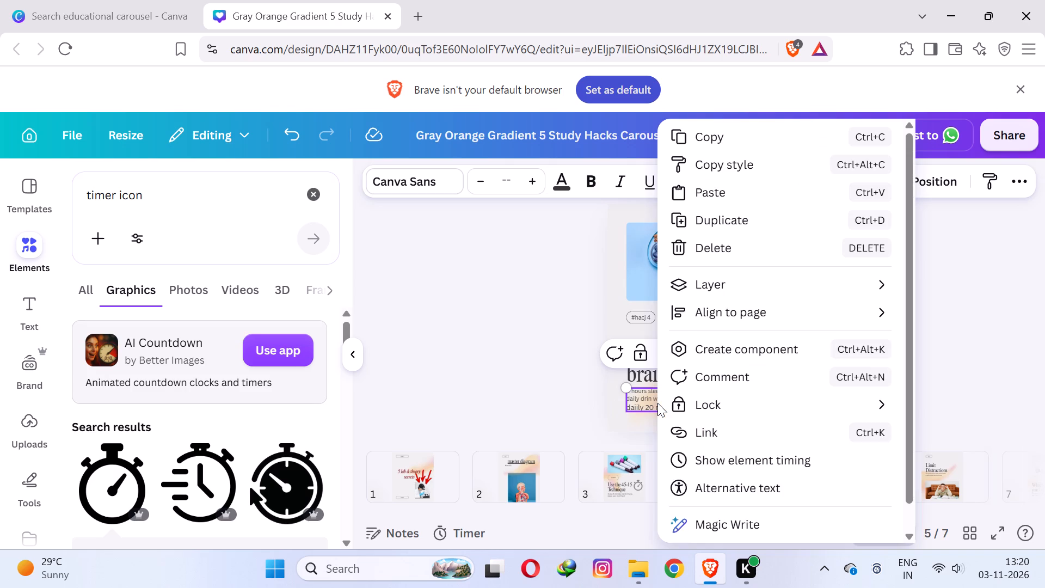
{"action": "left_click", "coordinate": [729, 228]}
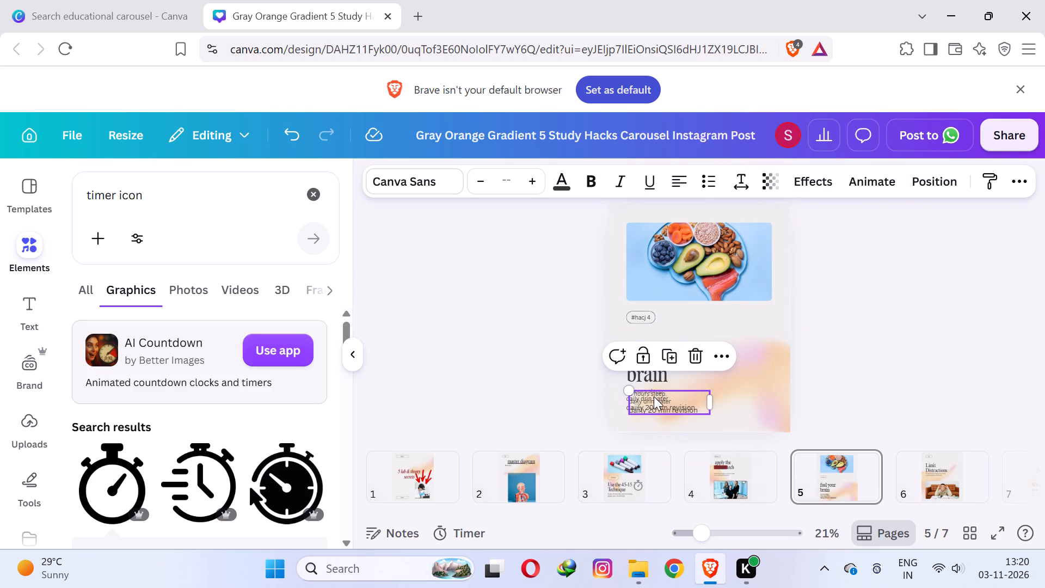
{"action": "left_click_drag", "start_coordinate": [654, 396], "coordinate": [742, 399]}
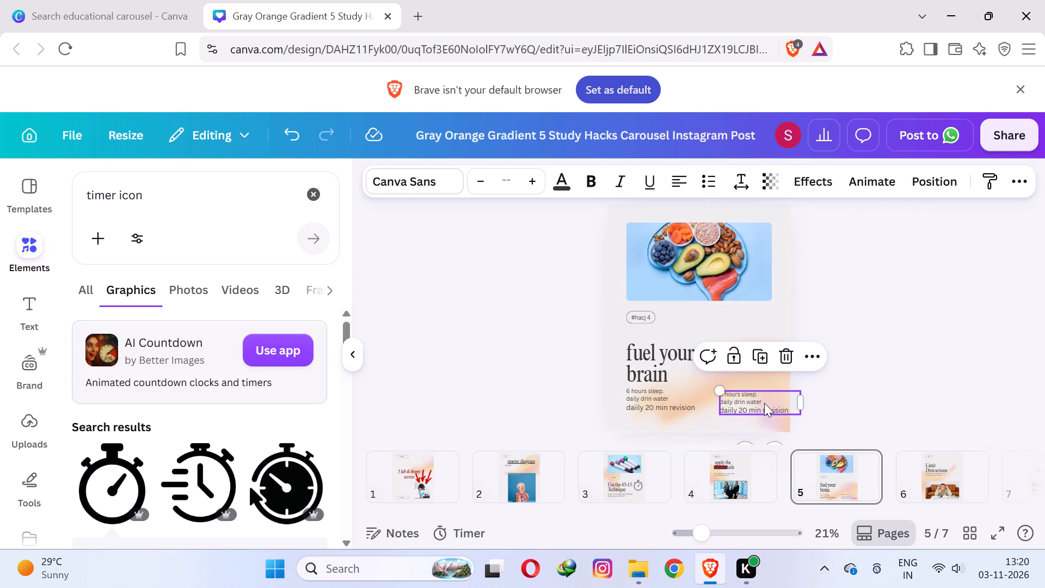
Replace the duplicated body text on page 5 with "do not" followed by a new line.
{"action": "triple_click", "coordinate": [769, 395]}
{"action": "triple_click", "coordinate": [767, 399]}
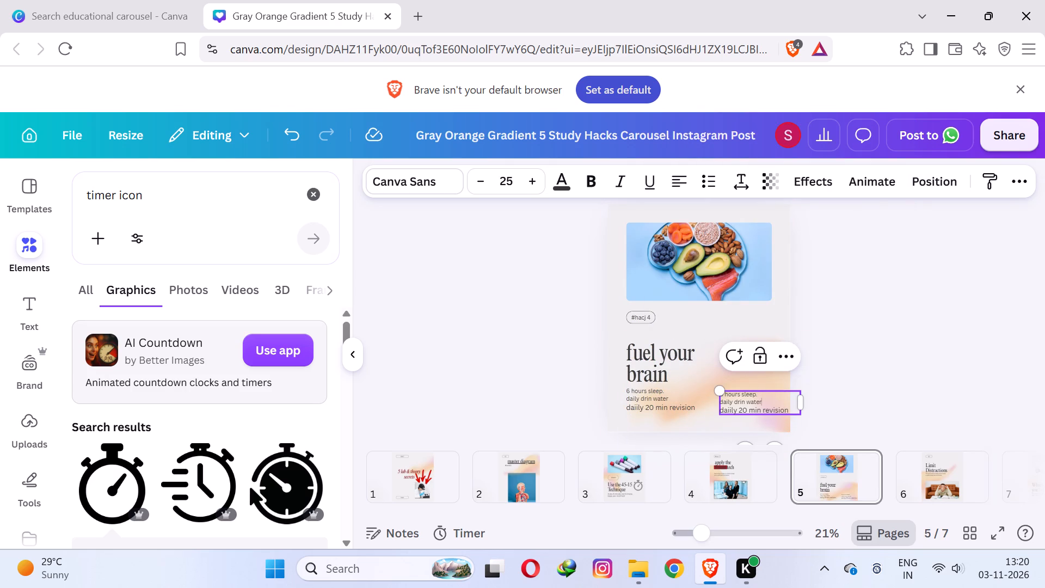
{"action": "left_click", "coordinate": [767, 399]}
{"action": "left_click_drag", "start_coordinate": [792, 411], "coordinate": [718, 387]}
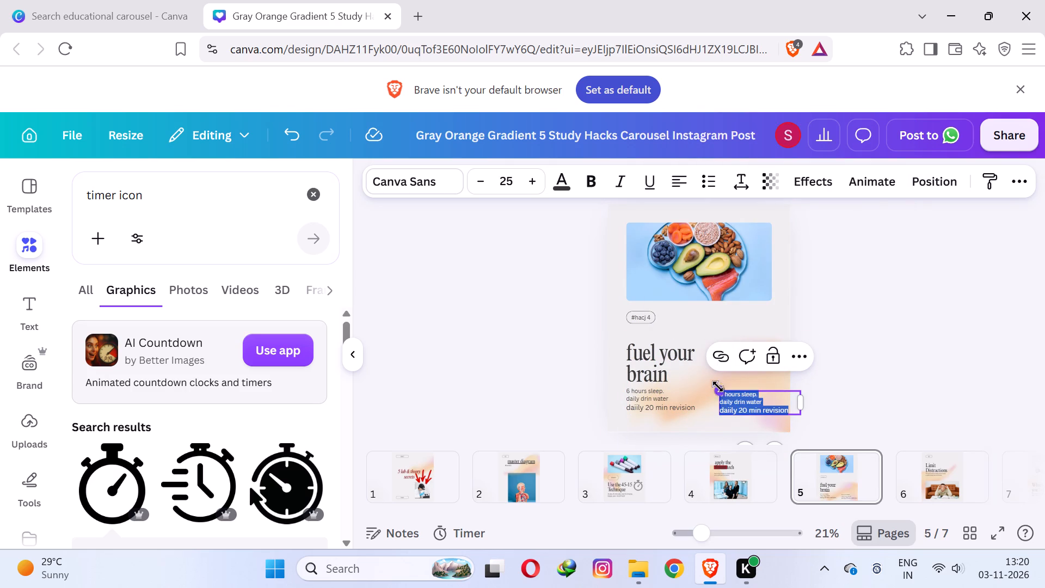
{"action": "left_click_drag", "start_coordinate": [718, 387], "coordinate": [717, 385]}
{"action": "key", "text": "BackSpace"}
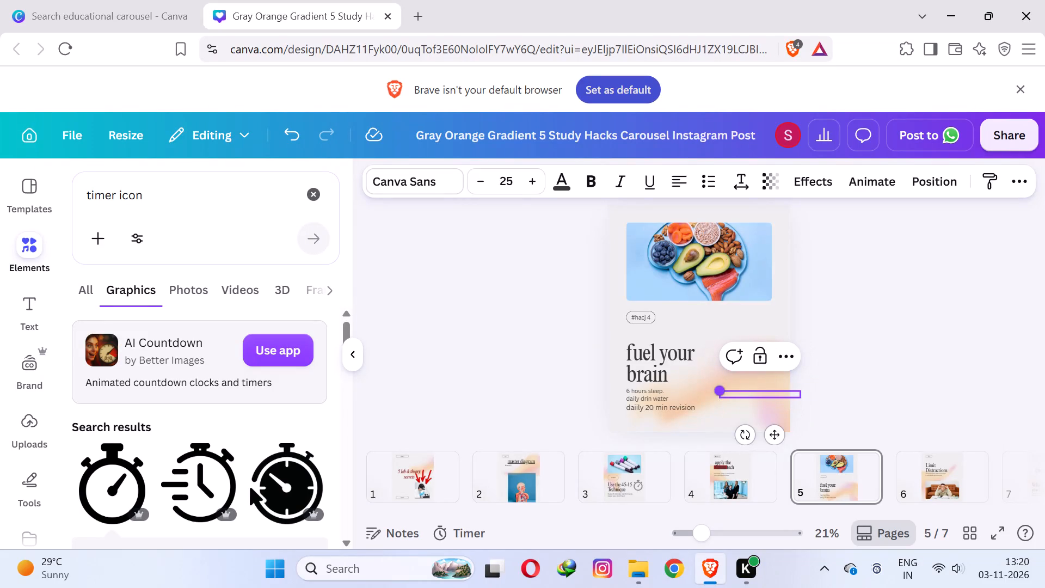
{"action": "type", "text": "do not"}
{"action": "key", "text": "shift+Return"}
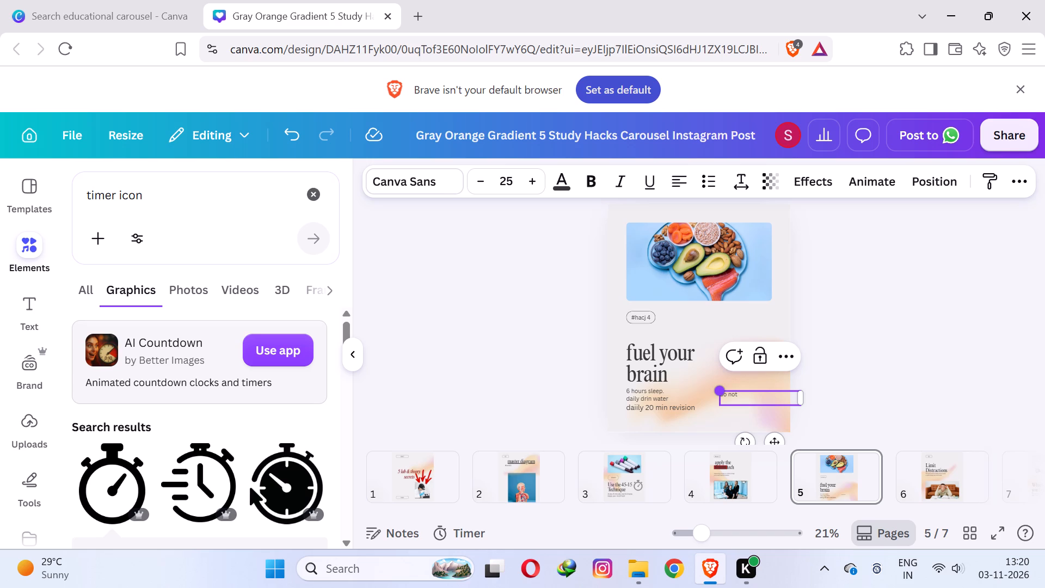
Complete page 5's "do not" text box with the lines "4-5 hourssleep", "few amount drink water" and "not revision".
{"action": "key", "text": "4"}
{"action": "type", "text": "-5 hourssleep"}
{"action": "key", "text": "shift+Return"}
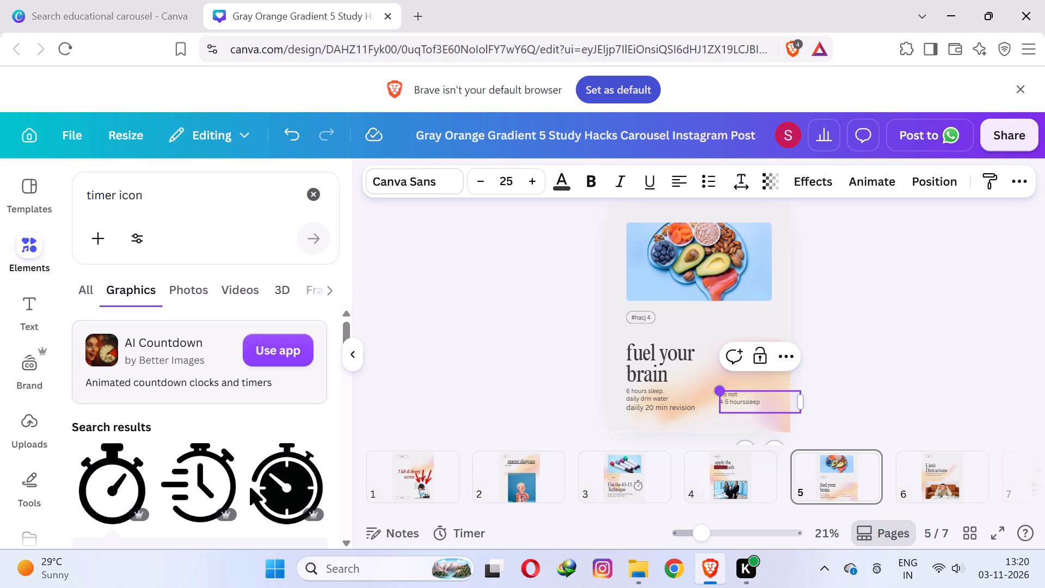
{"action": "type", "text": "few amount drink water"}
{"action": "key", "text": "shift+Return"}
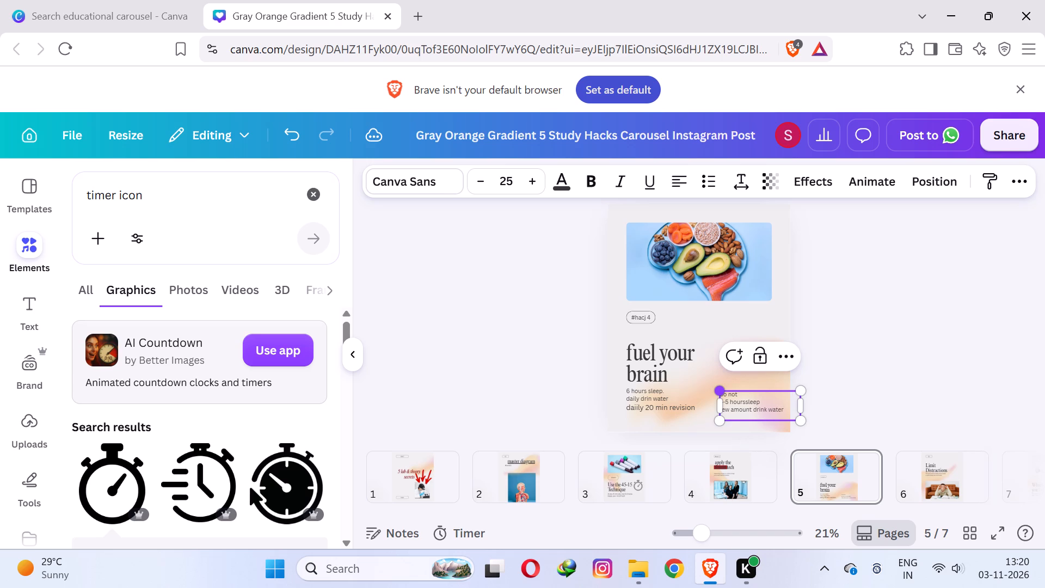
{"action": "type", "text": "not revision"}
{"action": "left_click", "coordinate": [874, 358]}
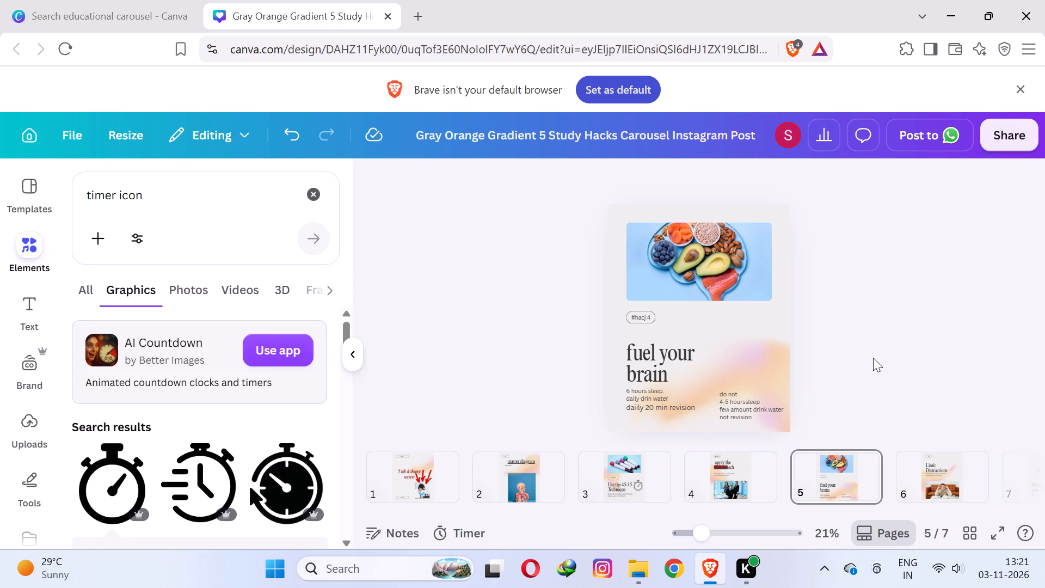
Go to page 6 and change its number badge above the heading to "#hack 5".
{"action": "left_click", "coordinate": [917, 488]}
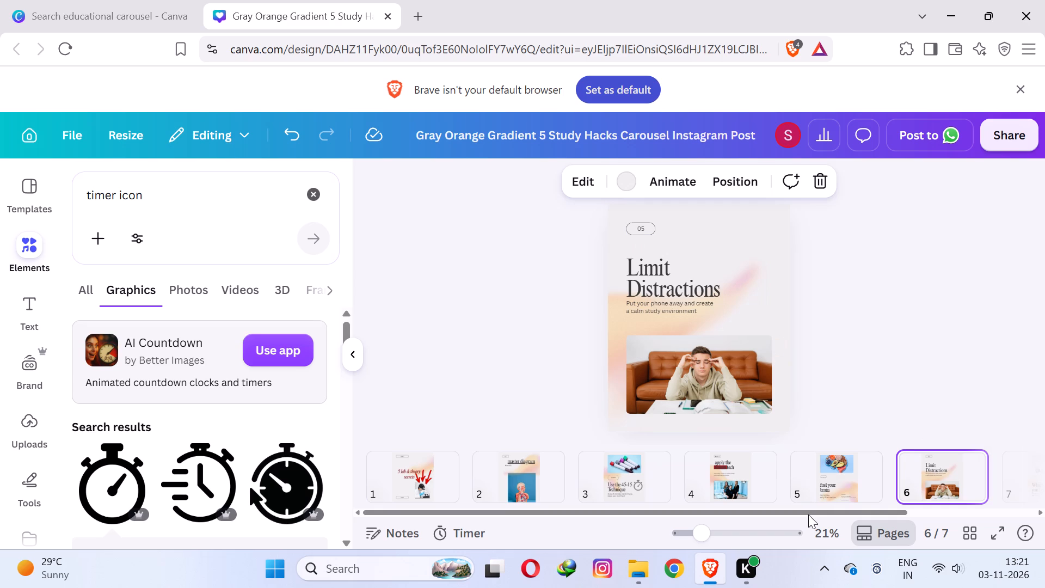
{"action": "left_click_drag", "start_coordinate": [808, 514], "coordinate": [997, 517]}
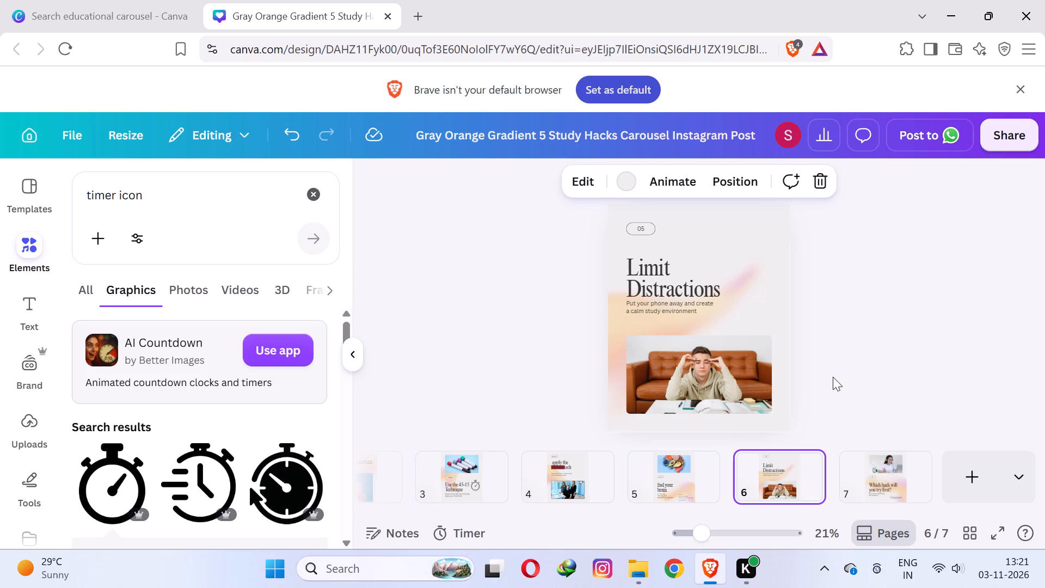
{"action": "triple_click", "coordinate": [648, 230]}
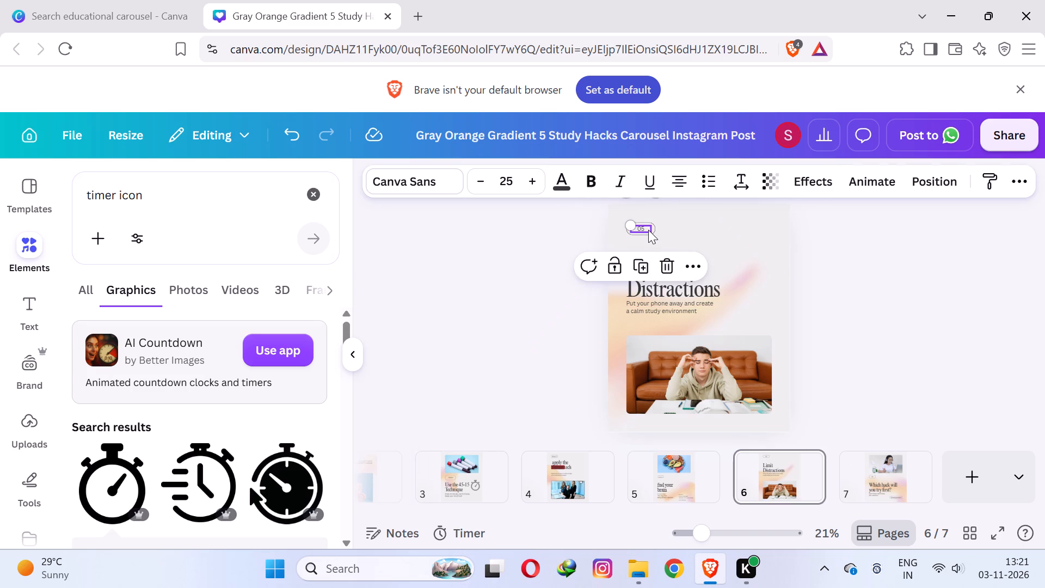
{"action": "type", "text": "#hac"}
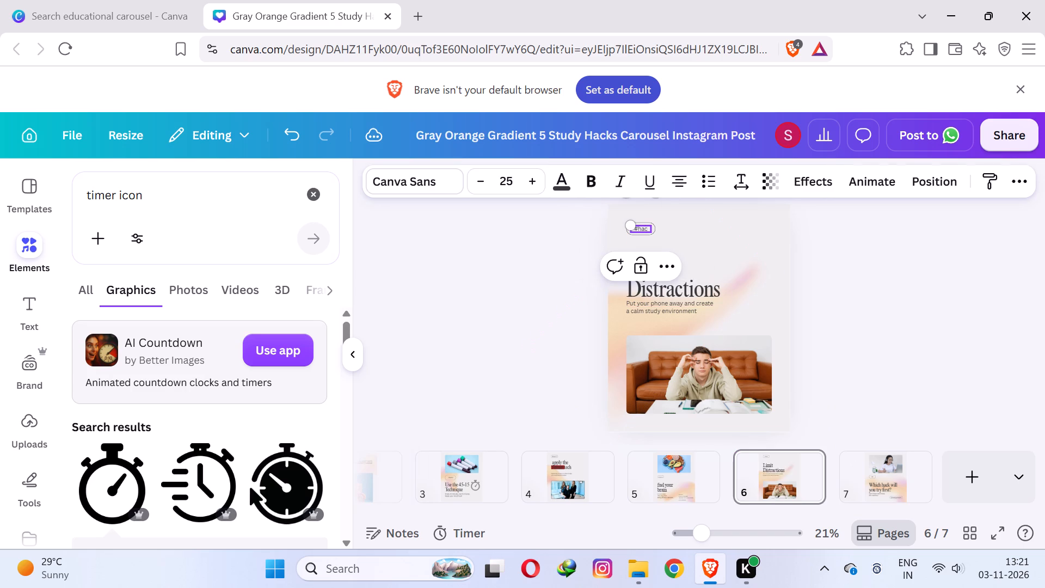
{"action": "type", "text": "k 5"}
{"action": "left_click", "coordinate": [942, 289]}
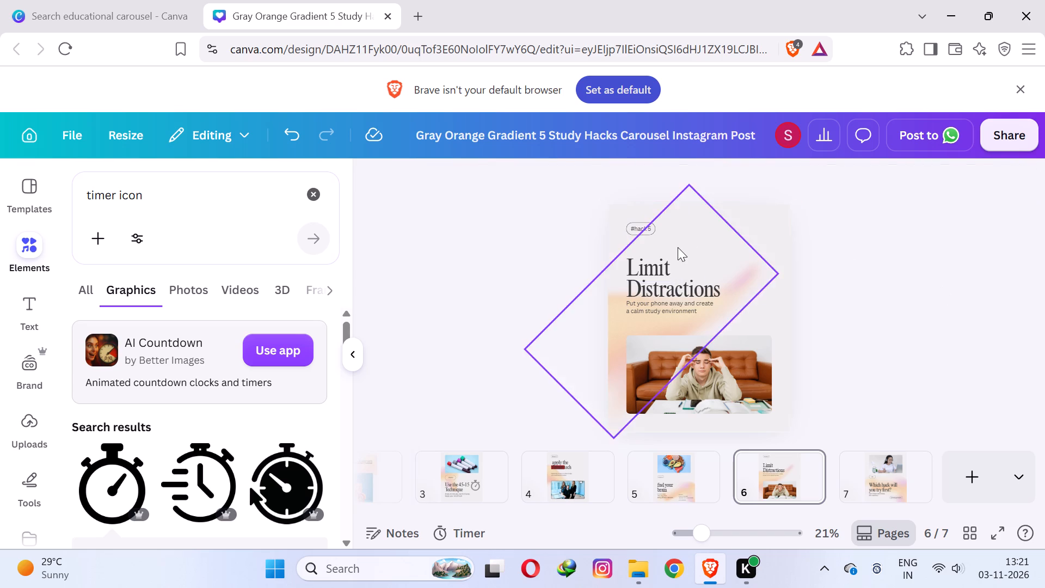
Replace page 6's "Limit Distractions" heading with "kill distractions".
{"action": "double_click", "coordinate": [642, 278]}
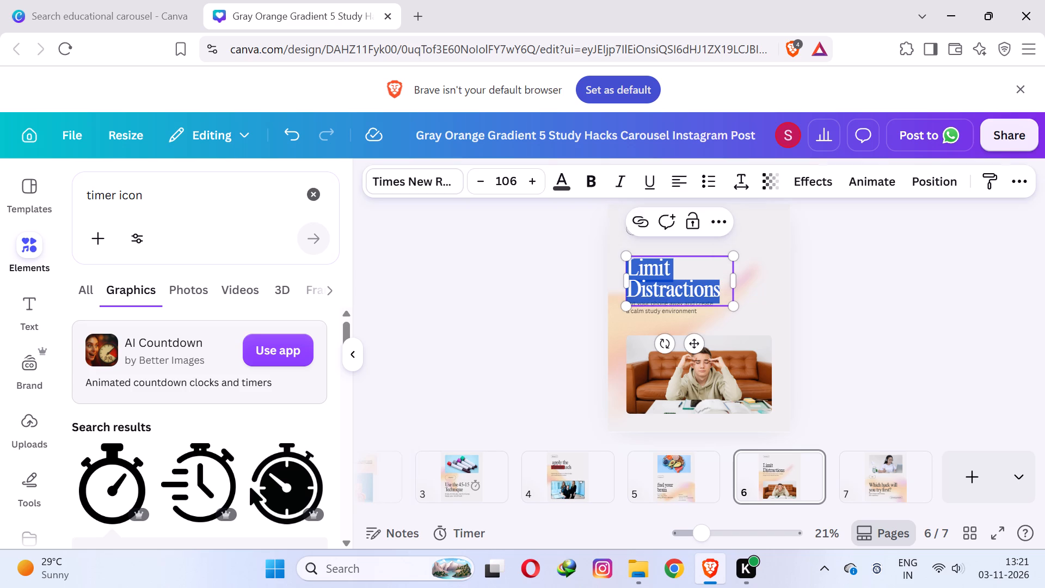
{"action": "type", "text": "kill"}
{"action": "key", "text": "space"}
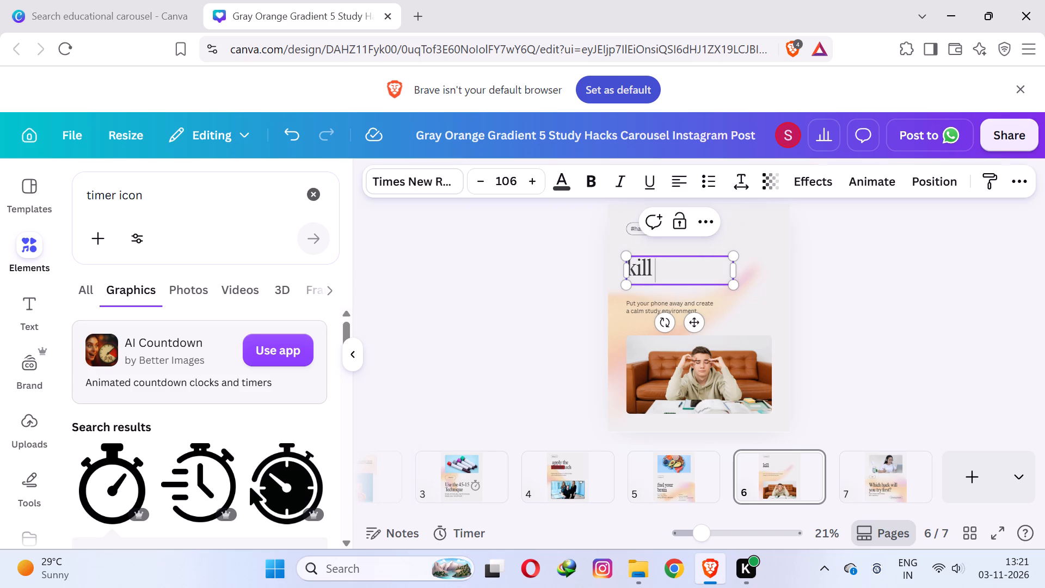
{"action": "key", "text": "s"}
{"action": "key", "text": "BackSpace"}
{"action": "type", "text": "dis"}
{"action": "type", "text": "tra"}
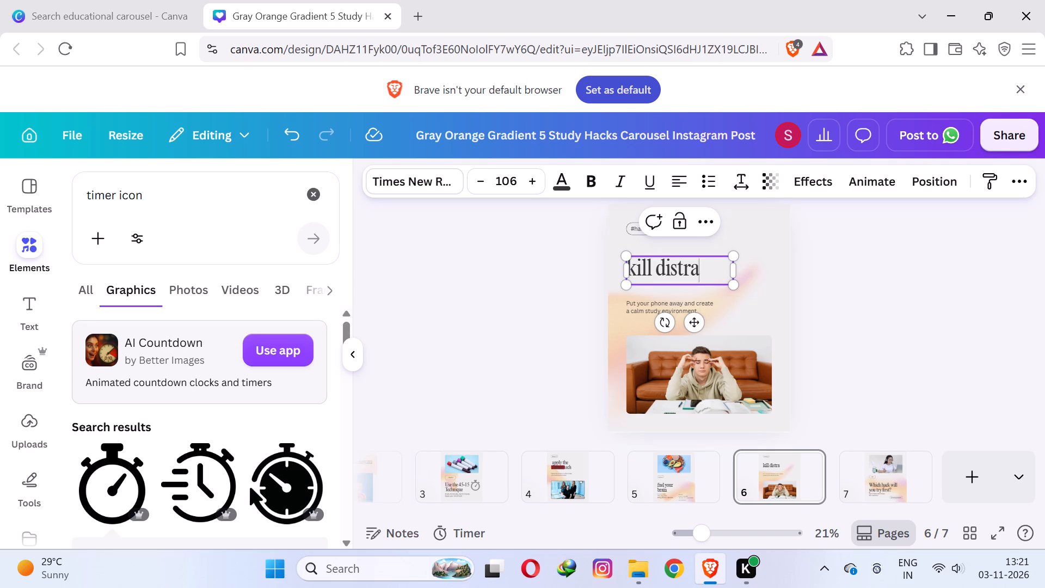
{"action": "type", "text": "ctions"}
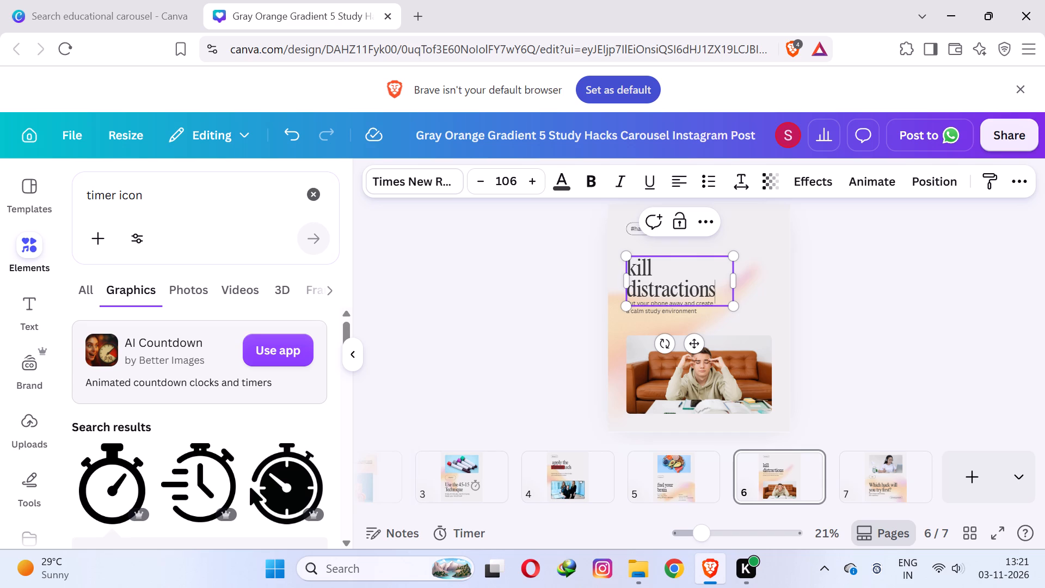
{"action": "left_click", "coordinate": [845, 283]}
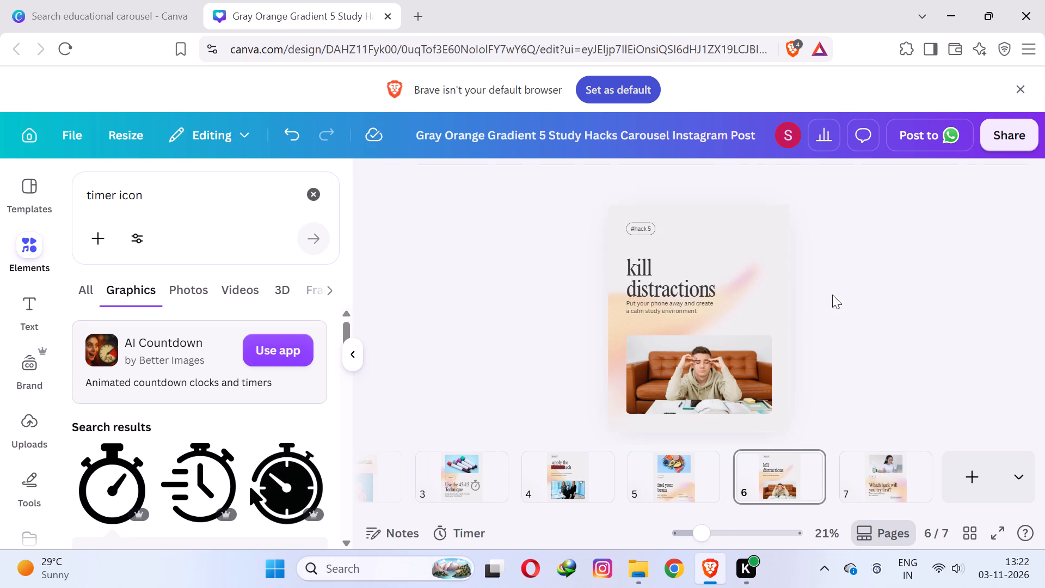
Move page 6's "kill distractions" heading slightly upward, closer to the "#hack 5" badge and clear of the body text.
{"action": "left_click_drag", "start_coordinate": [643, 284], "coordinate": [643, 272]}
{"action": "left_click", "coordinate": [852, 302]}
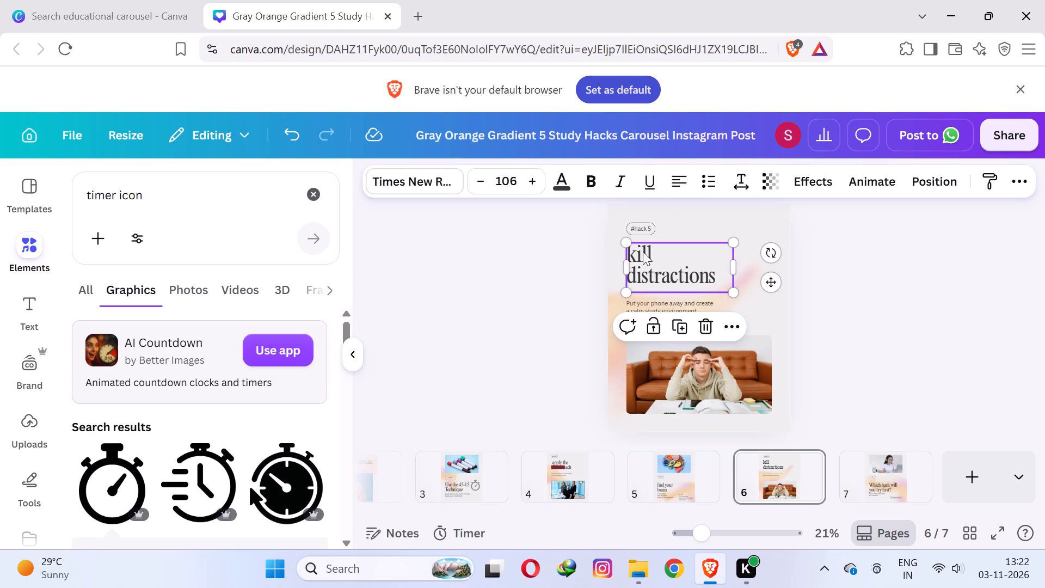
Apply the Outline text effect to page 6's "kill distractions" heading.
{"action": "left_click", "coordinate": [834, 178]}
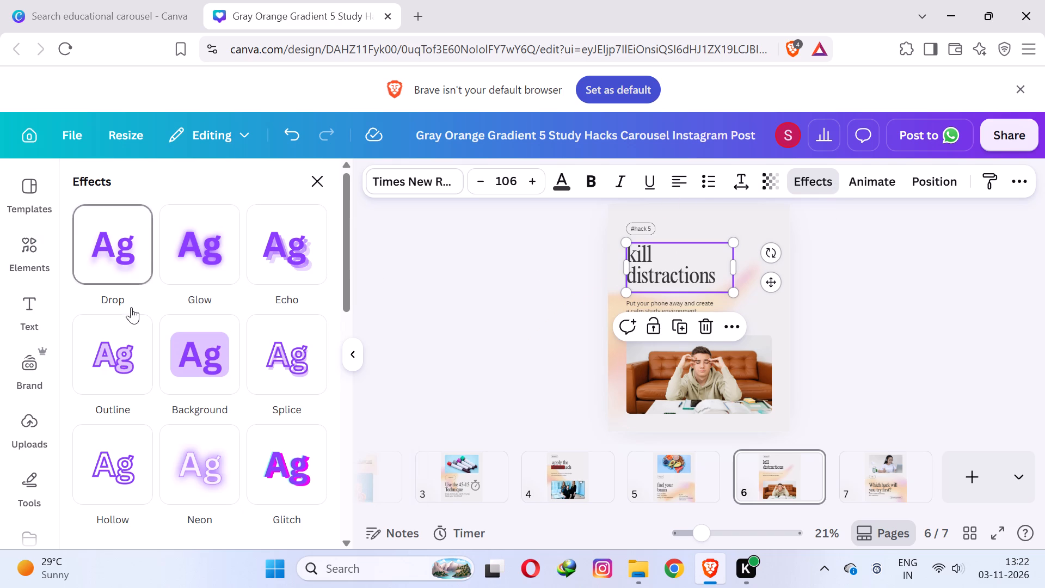
{"action": "left_click", "coordinate": [110, 379]}
{"action": "left_click", "coordinate": [858, 278]}
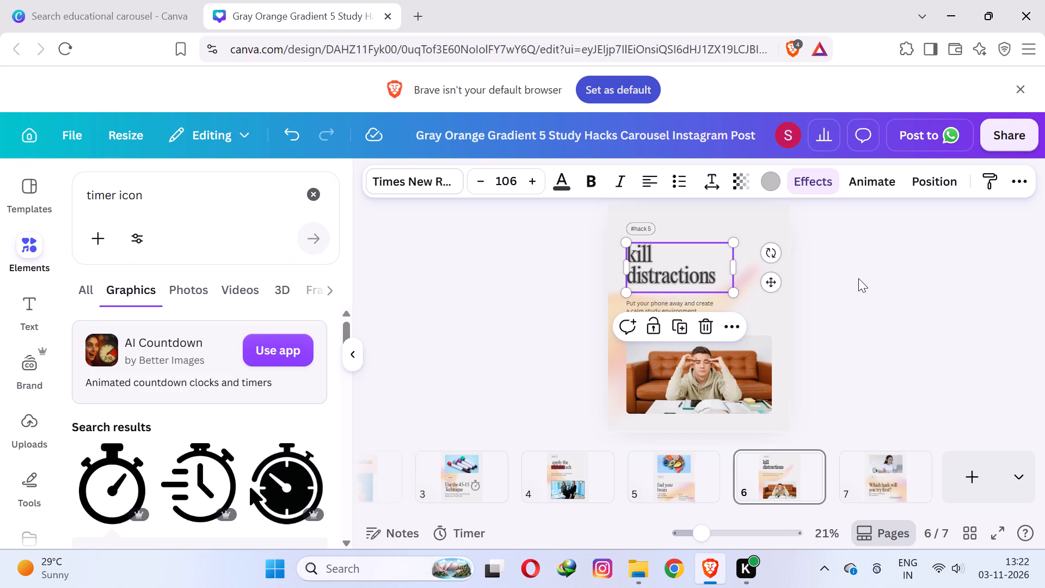
{"action": "left_click", "coordinate": [872, 278]}
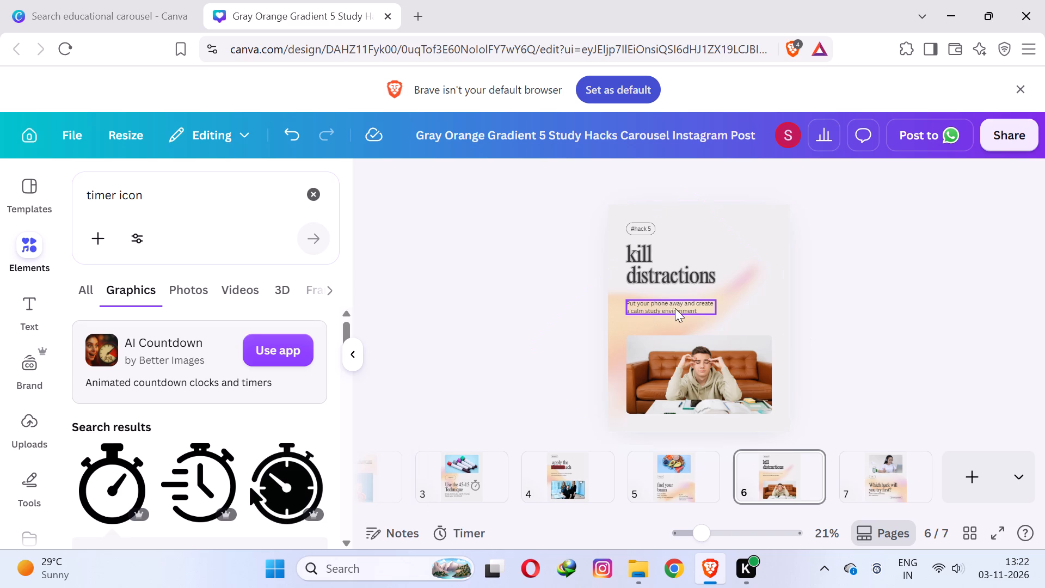
Replace page 6's body text below the heading with "relexe 5 min when you study".
{"action": "triple_click", "coordinate": [671, 307]}
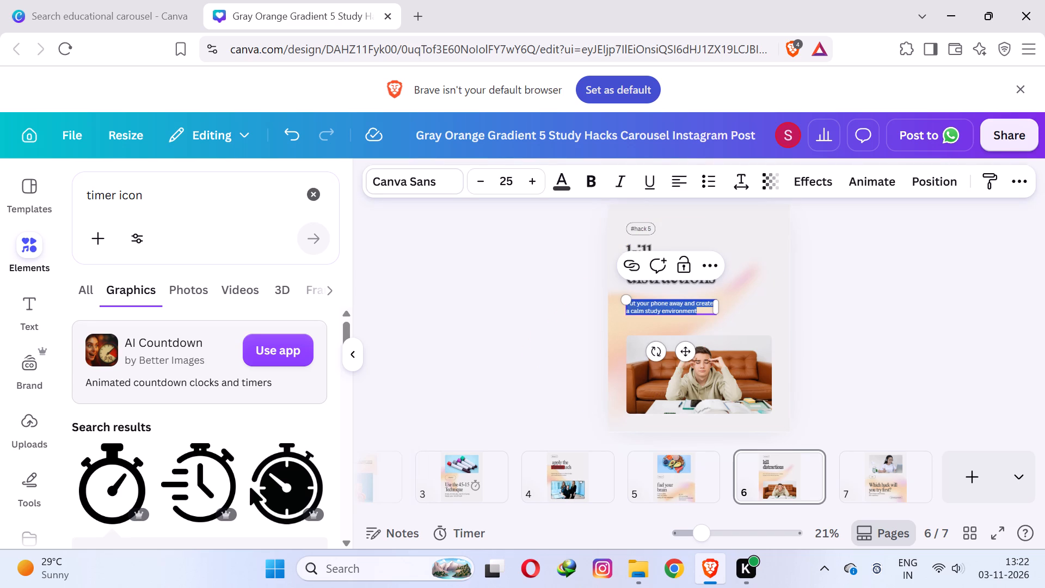
{"action": "type", "text": "rel"}
{"action": "type", "text": "exe 5 min"}
{"action": "key", "text": "space"}
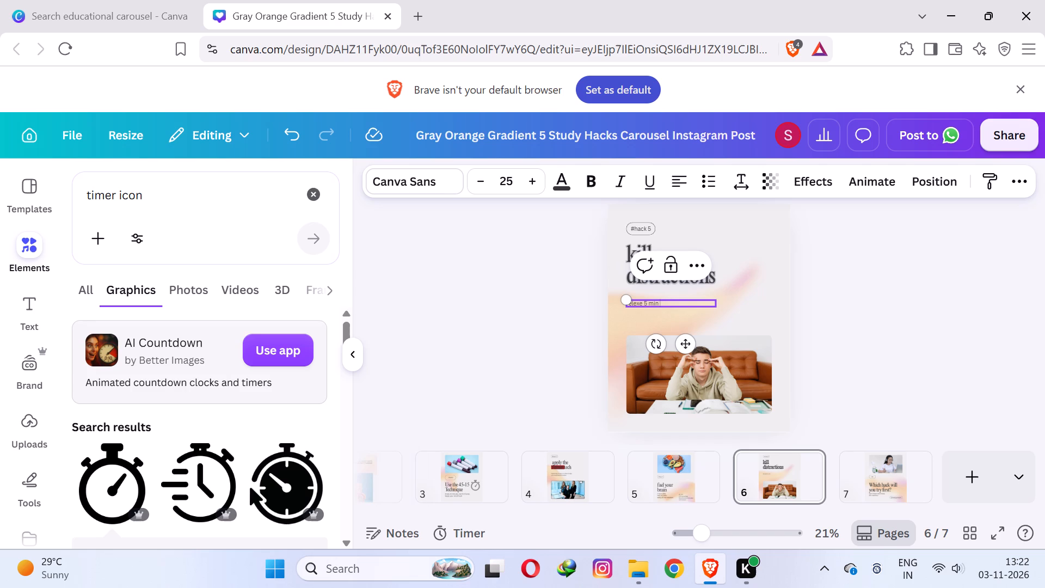
{"action": "type", "text": "when you s"}
{"action": "type", "text": "tudy"}
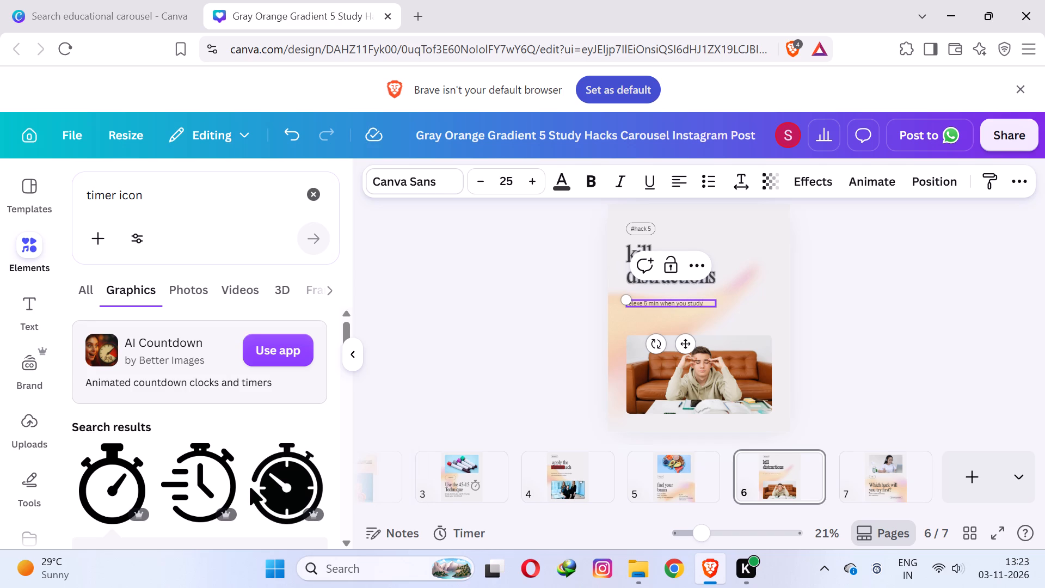
{"action": "left_click", "coordinate": [857, 305]}
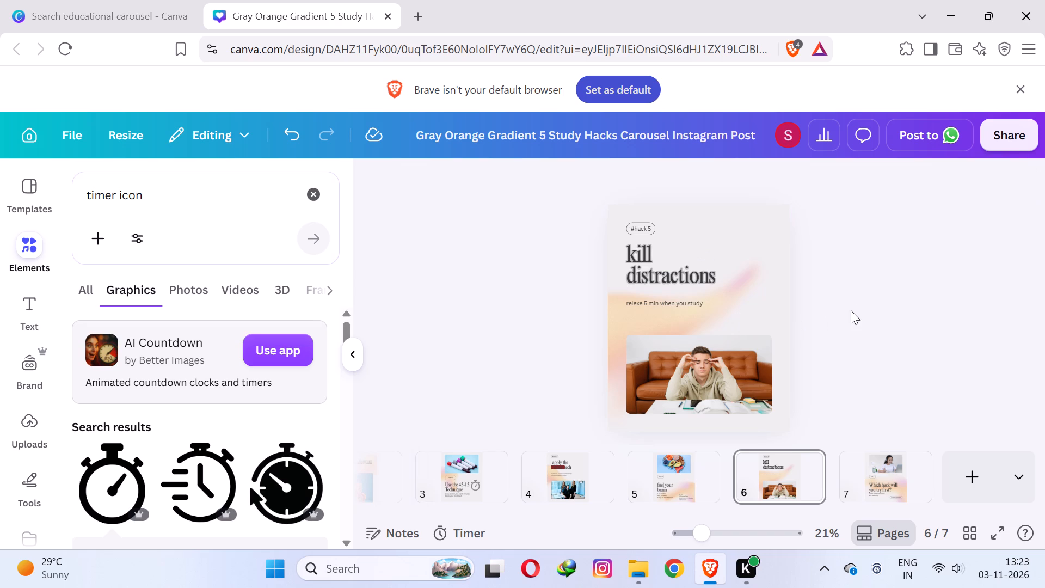
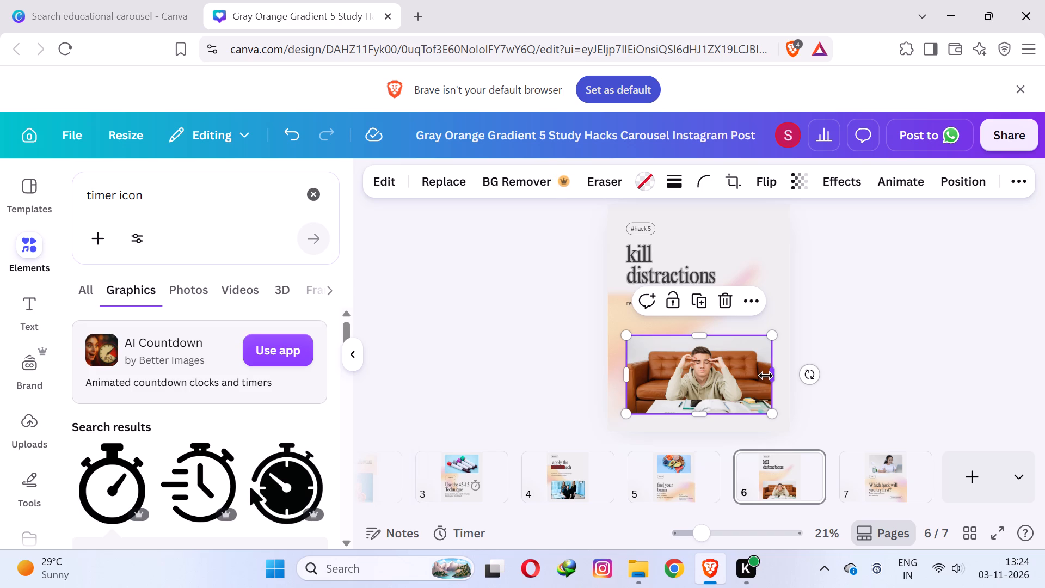
Replace page 6's photo with a "phone addiction" stock photo of cord-bound hands holding a smartphone over dark wood.
{"action": "left_click", "coordinate": [443, 183]}
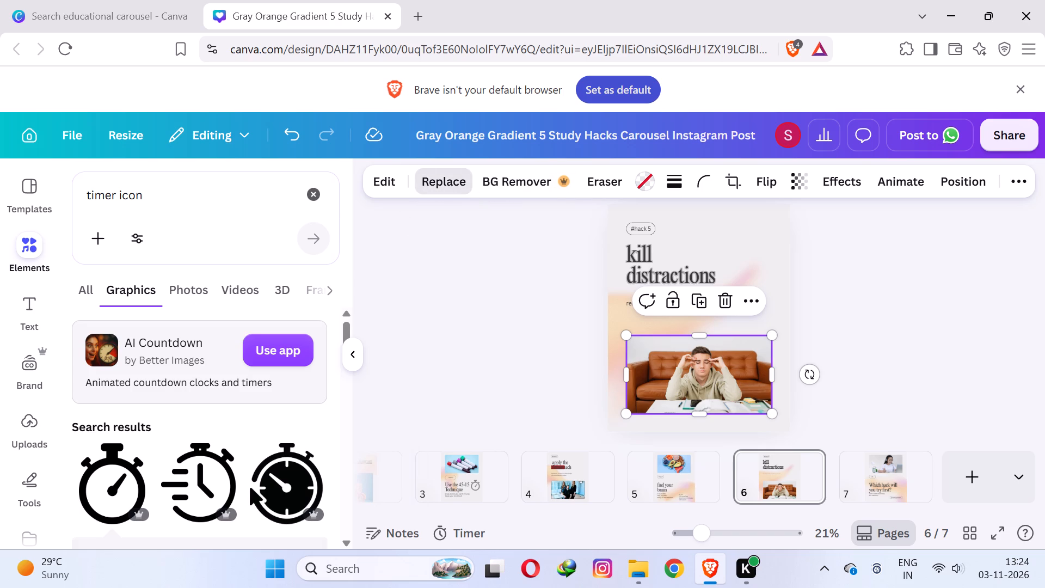
{"action": "left_click_drag", "start_coordinate": [230, 231], "coordinate": [0, 246]}
{"action": "type", "text": "phone addiction"}
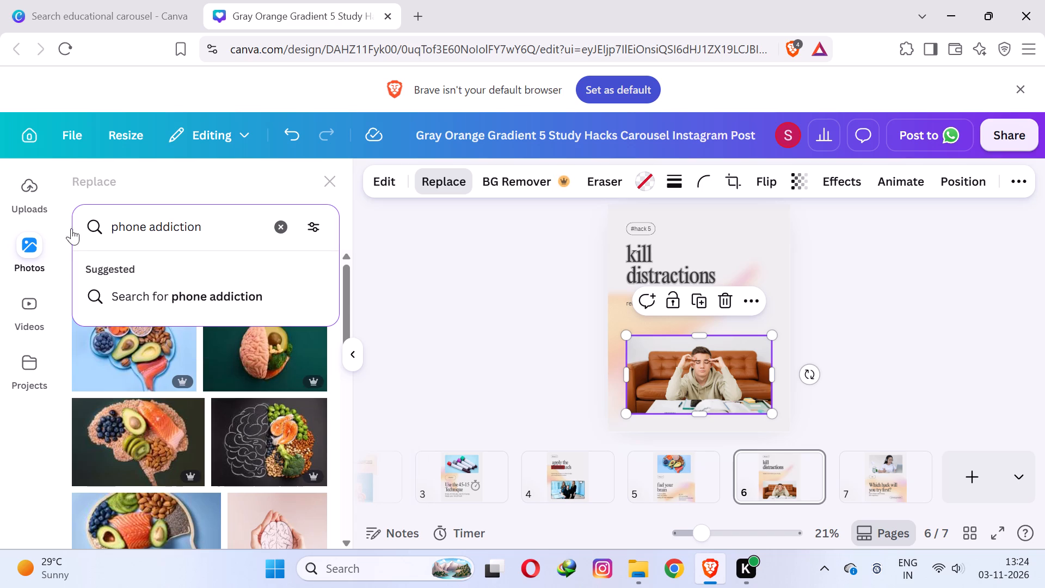
{"action": "left_click", "coordinate": [229, 297]}
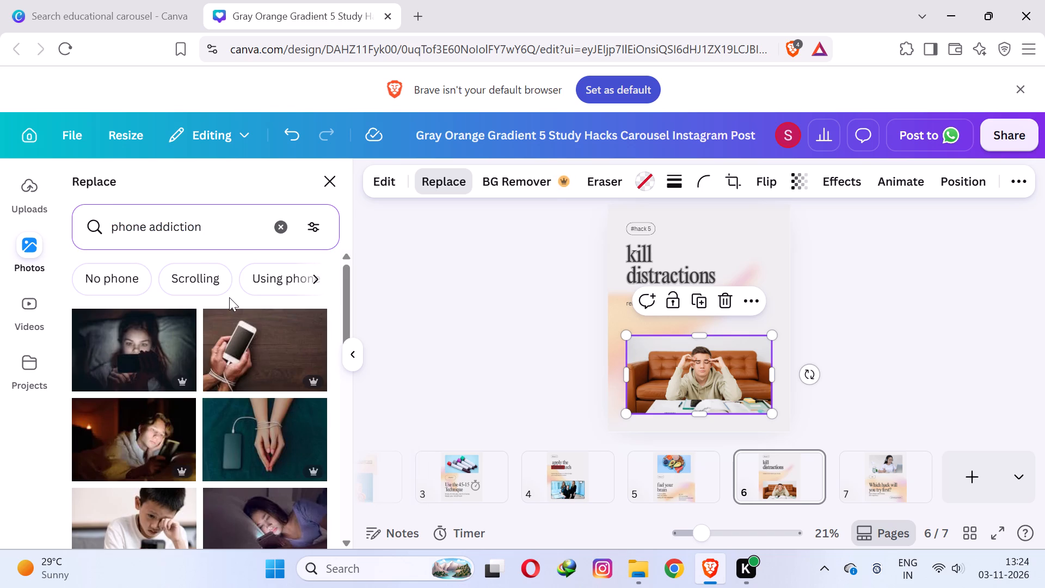
{"action": "left_click", "coordinate": [258, 332]}
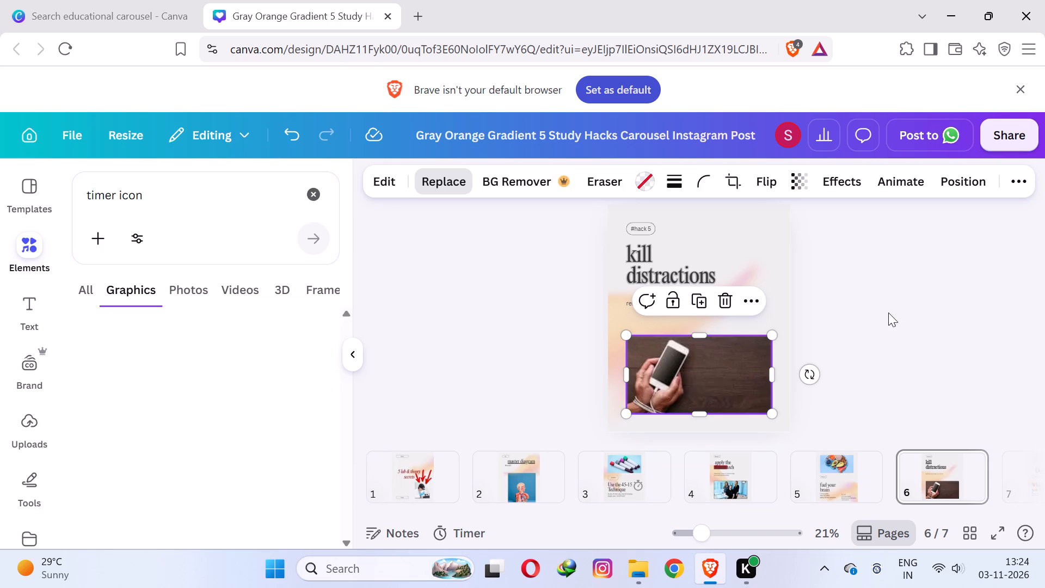
{"action": "left_click", "coordinate": [930, 290]}
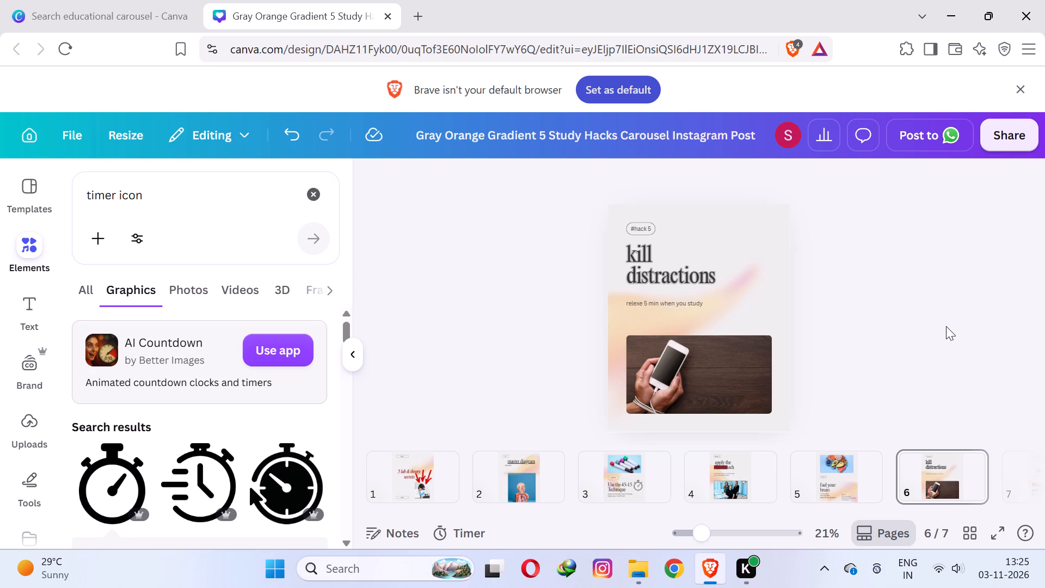
Apply the Warm filter to page 6's smartphone photo.
{"action": "left_click", "coordinate": [686, 354]}
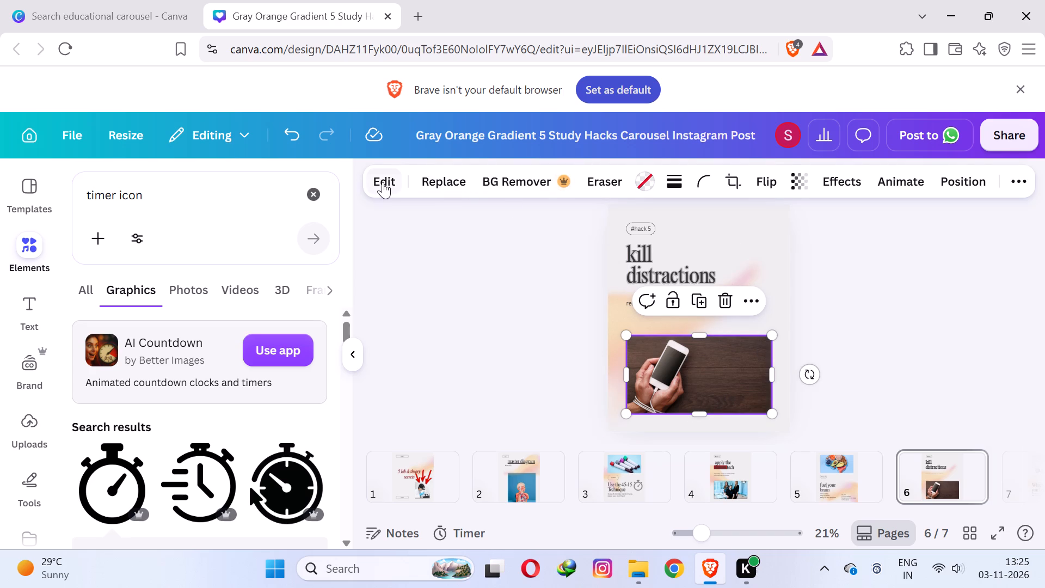
{"action": "left_click", "coordinate": [383, 182]}
{"action": "scroll", "coordinate": [139, 358], "scroll_direction": "down", "scroll_amount": 1}
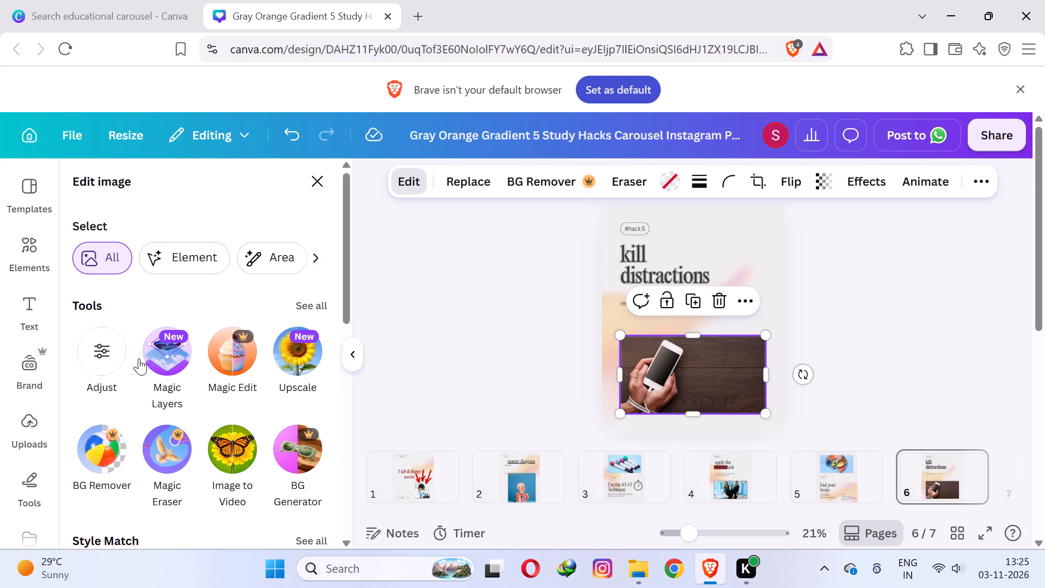
{"action": "scroll", "coordinate": [138, 356], "scroll_direction": "down", "scroll_amount": 1}
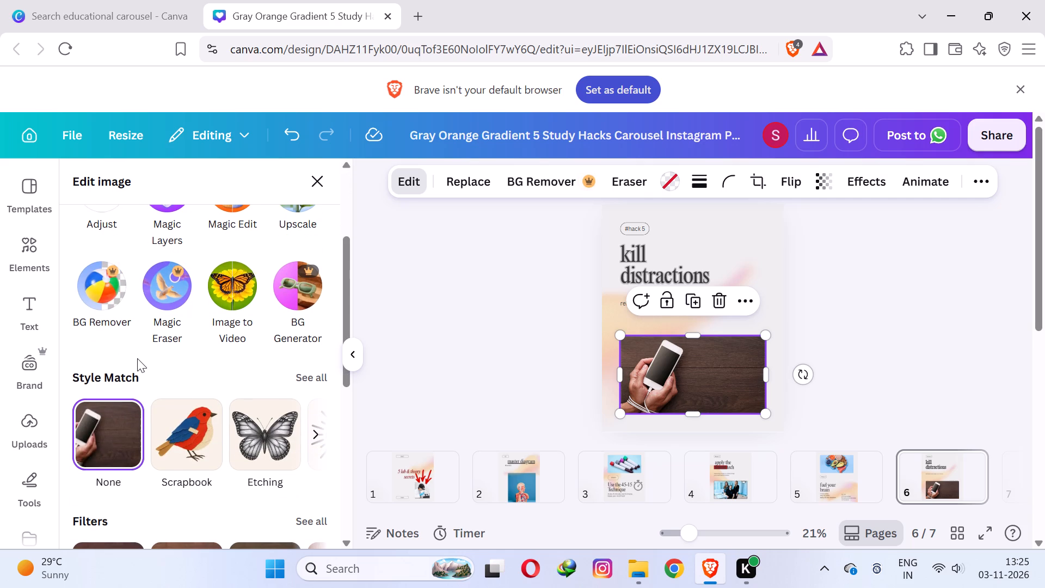
{"action": "scroll", "coordinate": [181, 400], "scroll_direction": "down", "scroll_amount": 2}
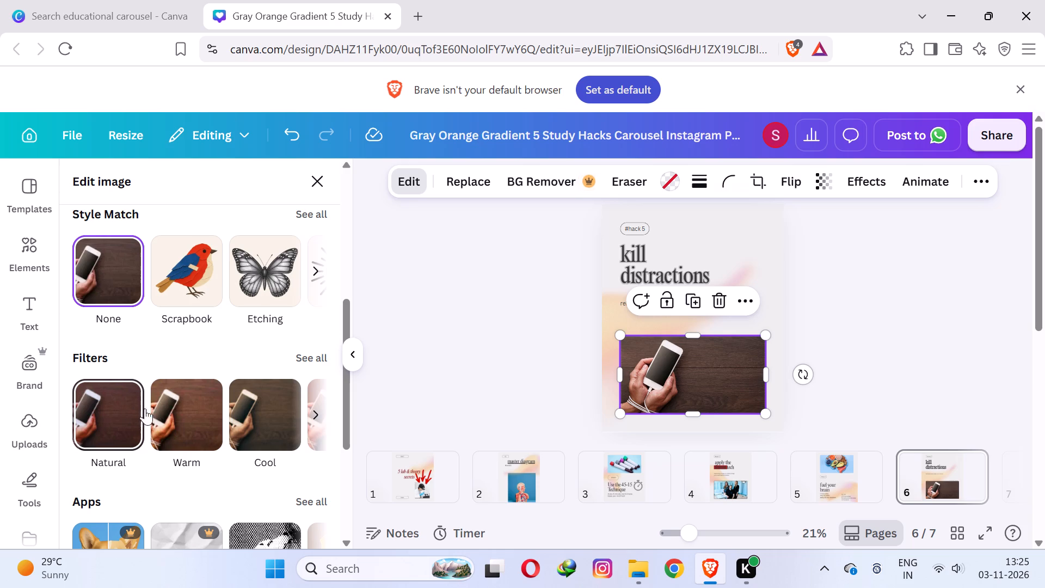
{"action": "left_click", "coordinate": [167, 408]}
{"action": "left_click", "coordinate": [466, 315]}
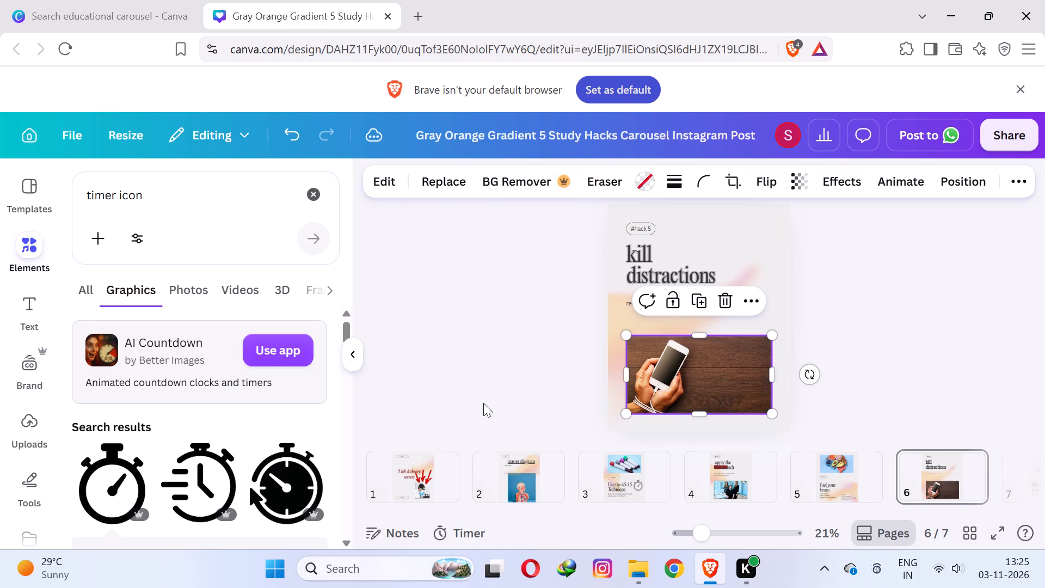
{"action": "left_click", "coordinate": [487, 358]}
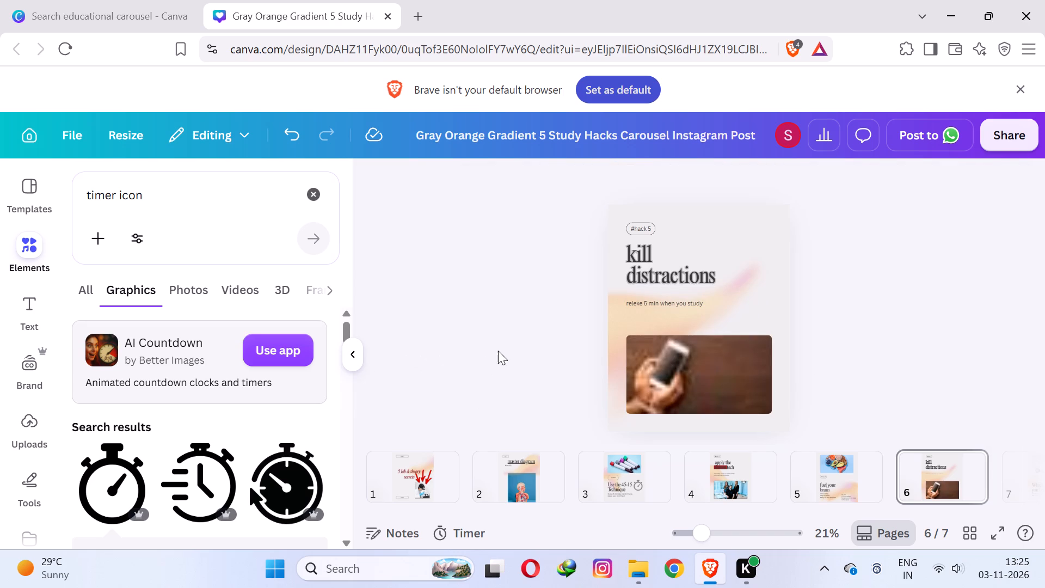
{"action": "left_click", "coordinate": [915, 330]}
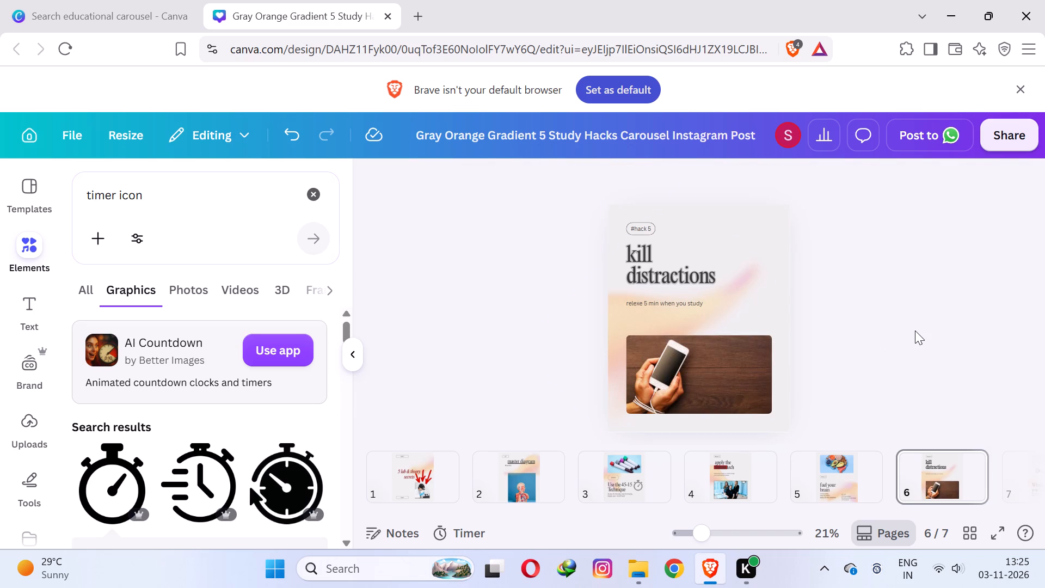
On page 7, replace the "06" badge text with "#hacj 6".
{"action": "left_click", "coordinate": [943, 483]}
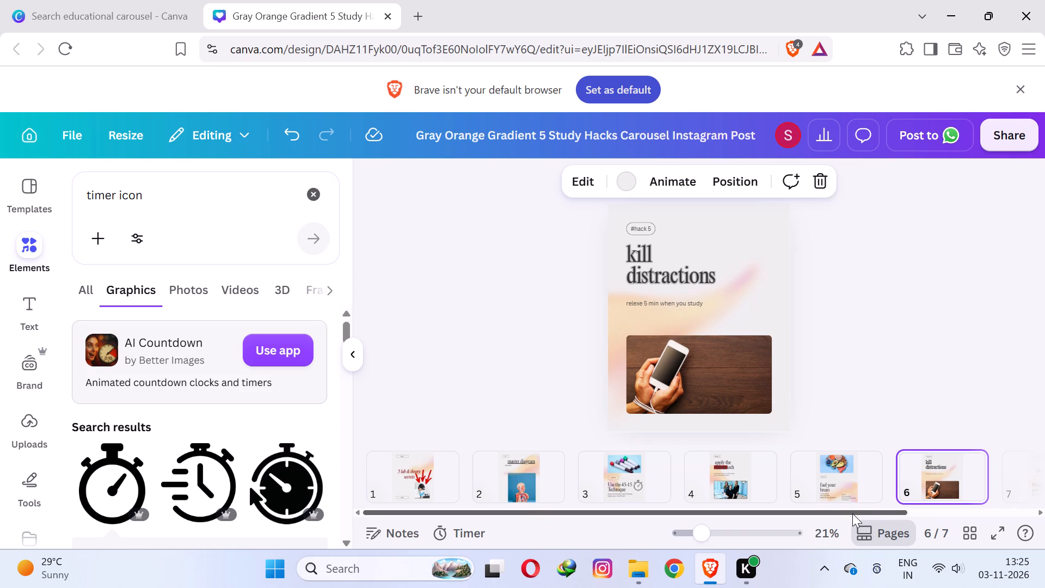
{"action": "left_click_drag", "start_coordinate": [851, 511], "coordinate": [973, 507]}
{"action": "left_click", "coordinate": [895, 476]}
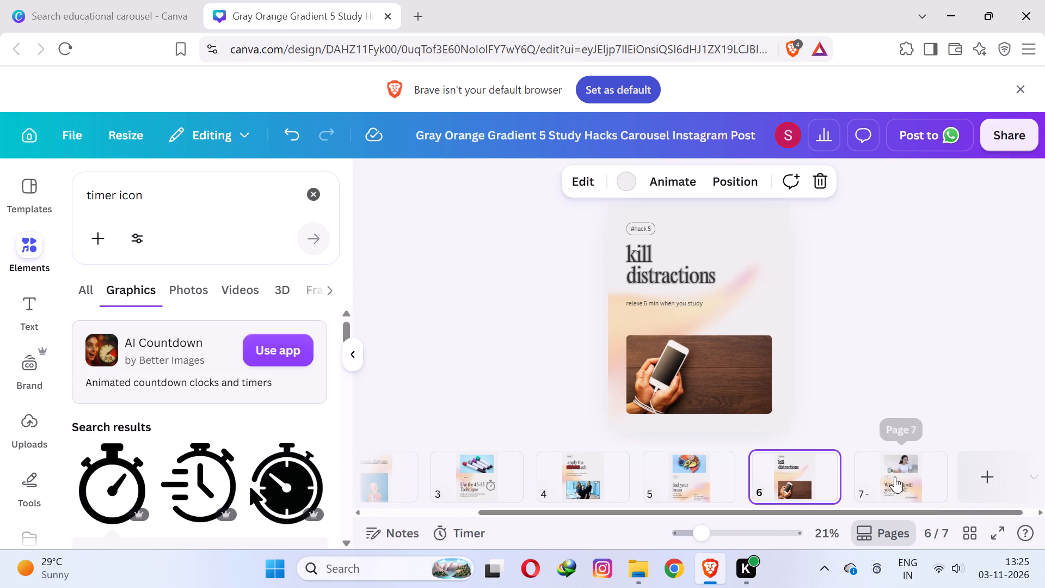
{"action": "left_click", "coordinate": [898, 209]}
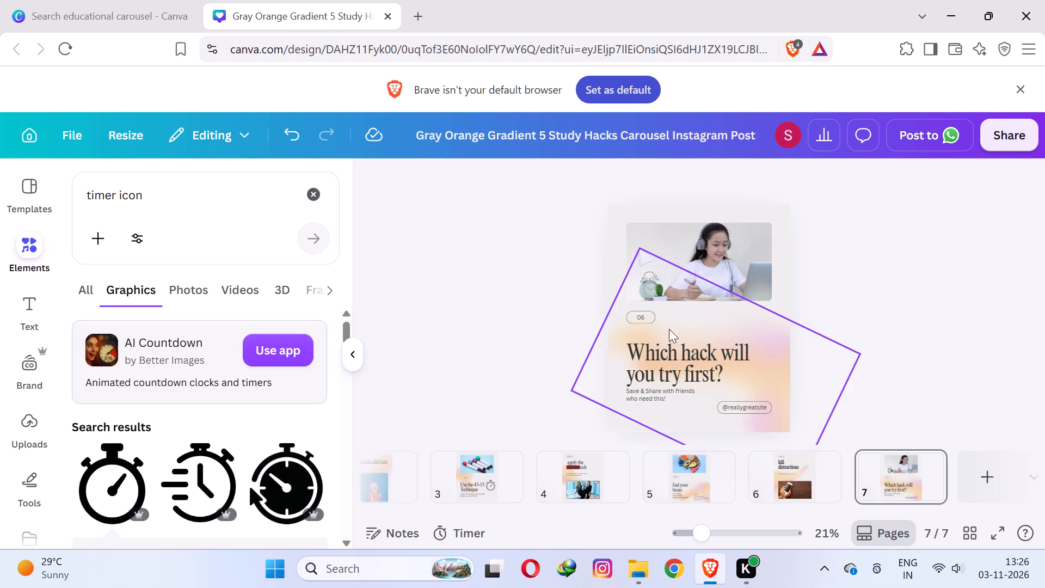
{"action": "triple_click", "coordinate": [646, 318]}
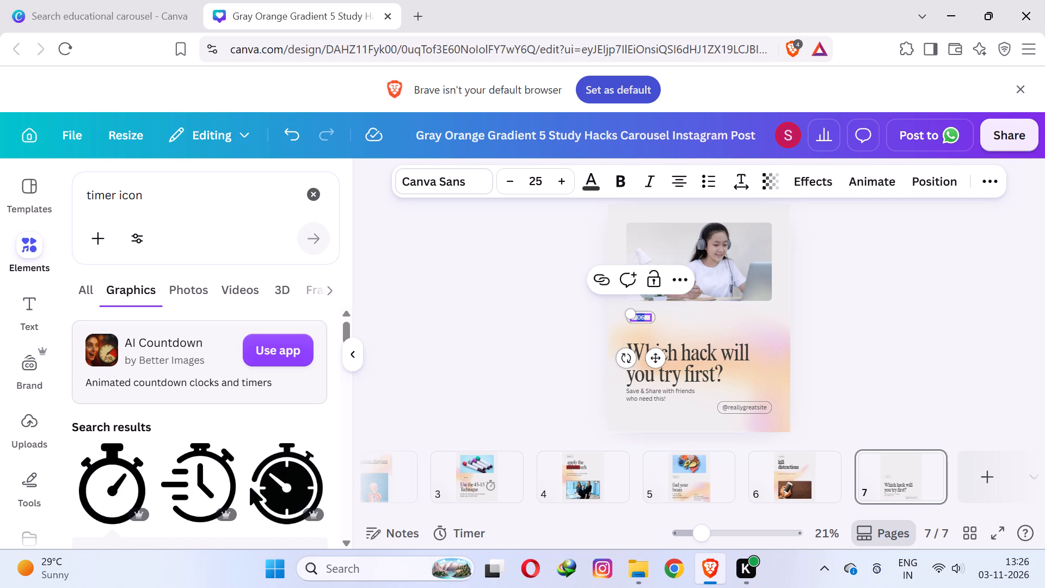
{"action": "type", "text": "#hacj"}
{"action": "key", "text": "space"}
{"action": "type", "text": "6"}
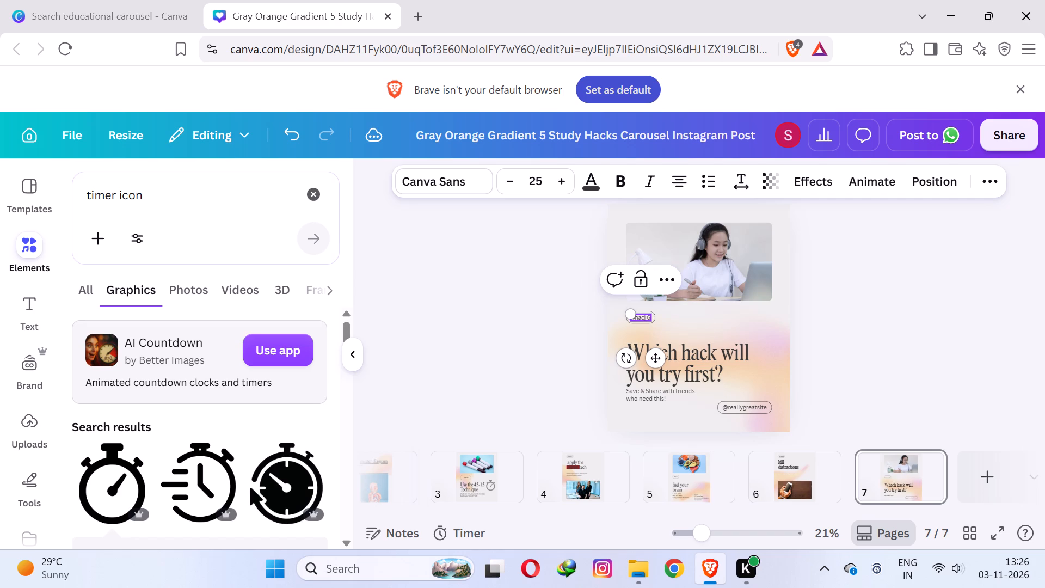
{"action": "left_click", "coordinate": [889, 281]}
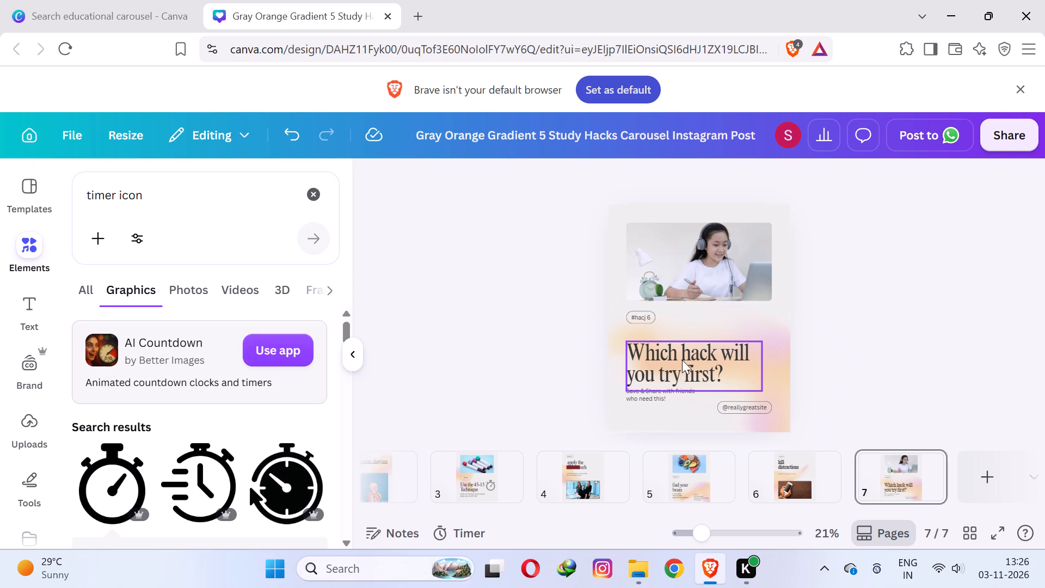
Replace page 7's "Which hack will you try first?" heading with "happy medical student".
{"action": "double_click", "coordinate": [682, 360]}
{"action": "key", "text": "h"}
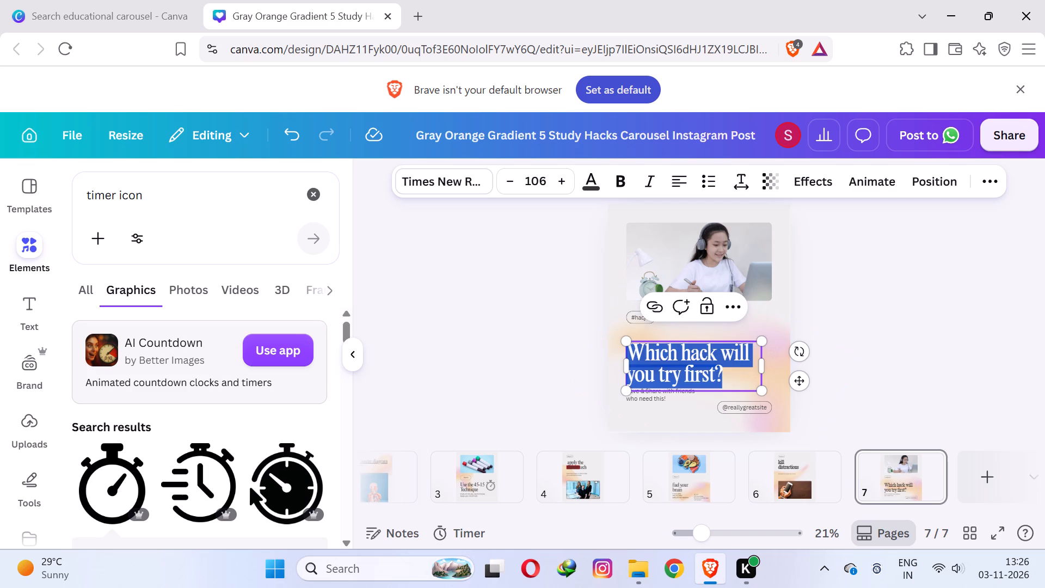
{"action": "type", "text": "appy medic"}
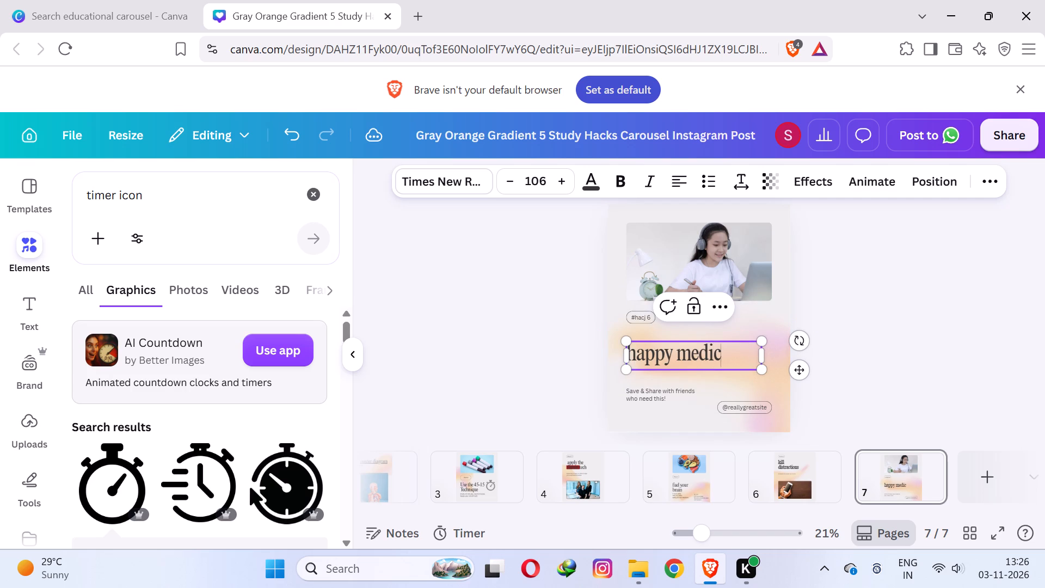
{"action": "type", "text": "al student"}
{"action": "left_click", "coordinate": [932, 329]}
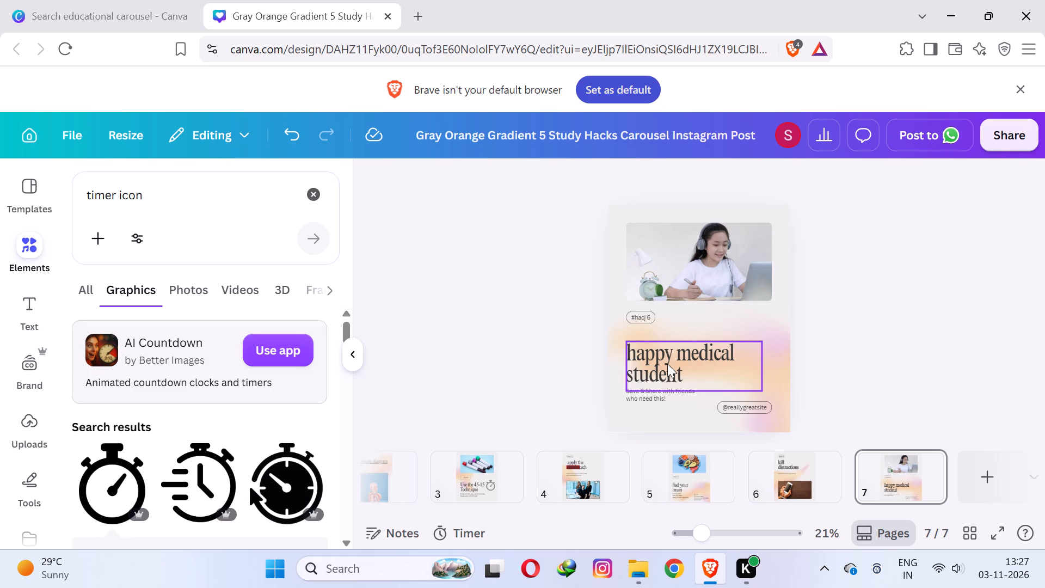
{"action": "left_click", "coordinate": [983, 335]}
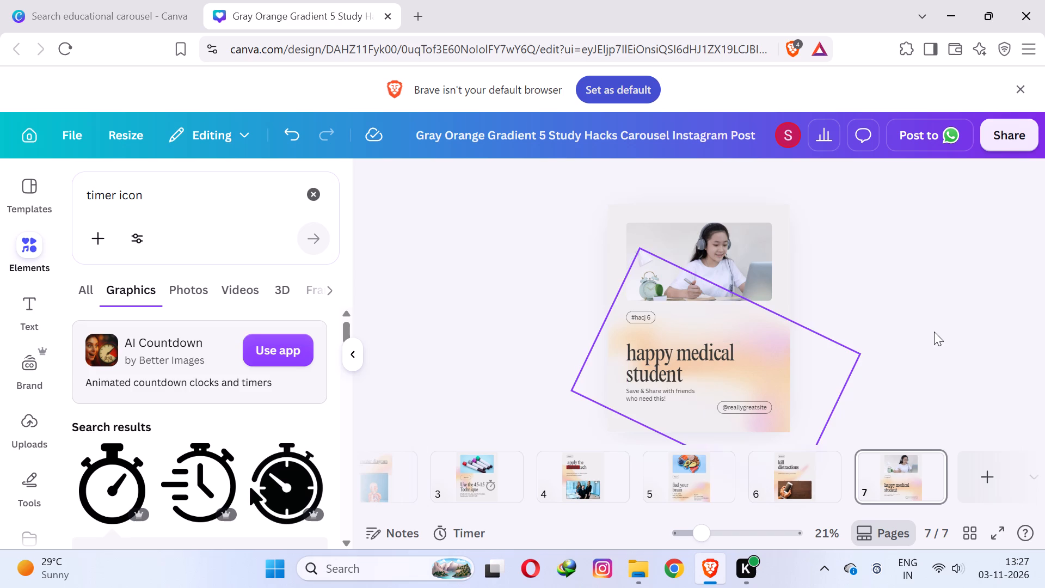
Replace page 7's photo with a "happy medical student" stock photo of a young man in a white lab coat.
{"action": "left_click", "coordinate": [714, 283]}
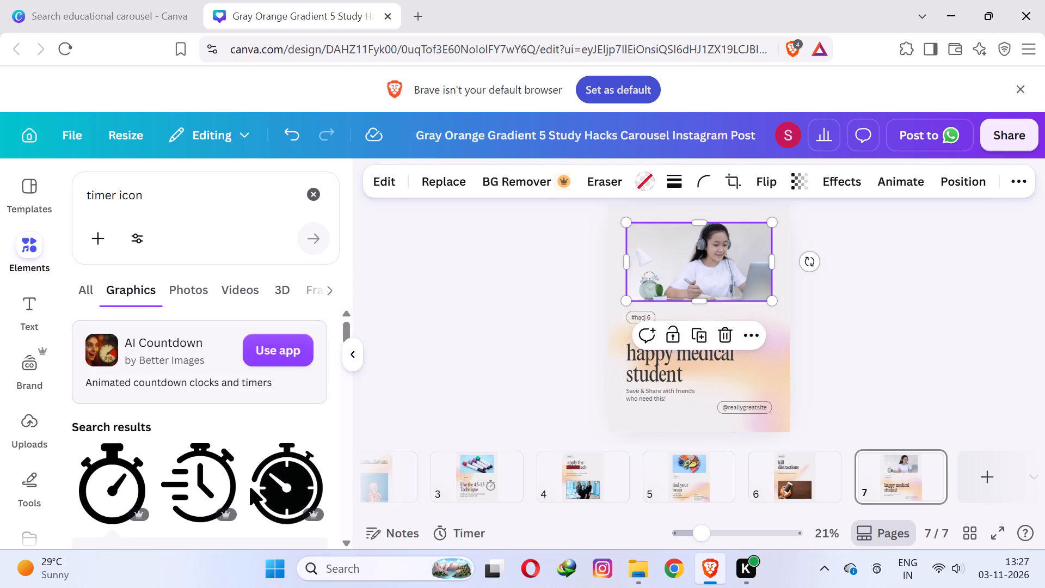
{"action": "left_click", "coordinate": [437, 182]}
{"action": "scroll", "coordinate": [437, 182], "scroll_direction": "up", "scroll_amount": 1}
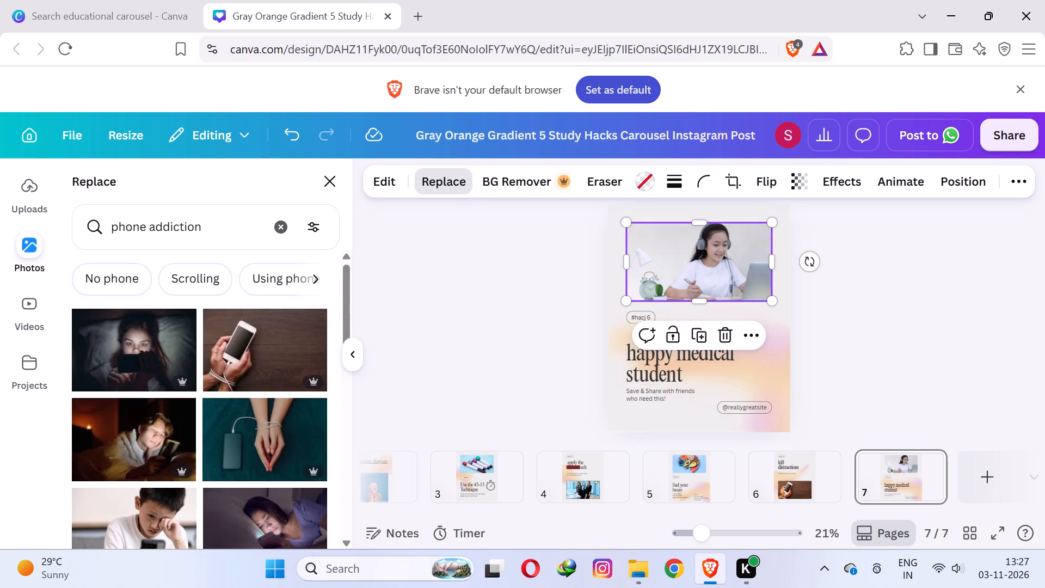
{"action": "left_click_drag", "start_coordinate": [205, 229], "coordinate": [0, 214]}
{"action": "type", "text": "happ"}
{"action": "type", "text": "y medical student"}
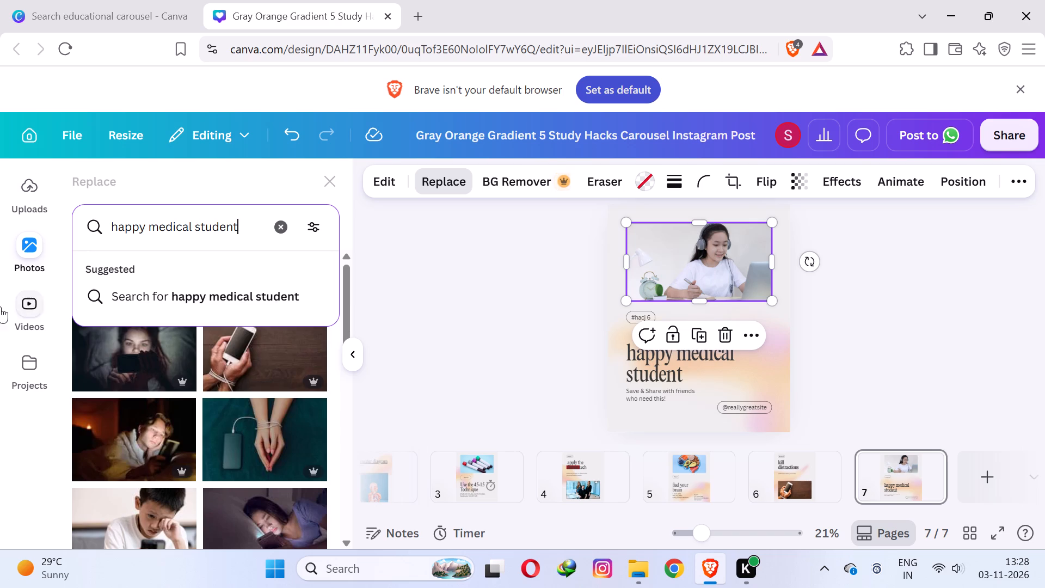
{"action": "left_click", "coordinate": [218, 287]}
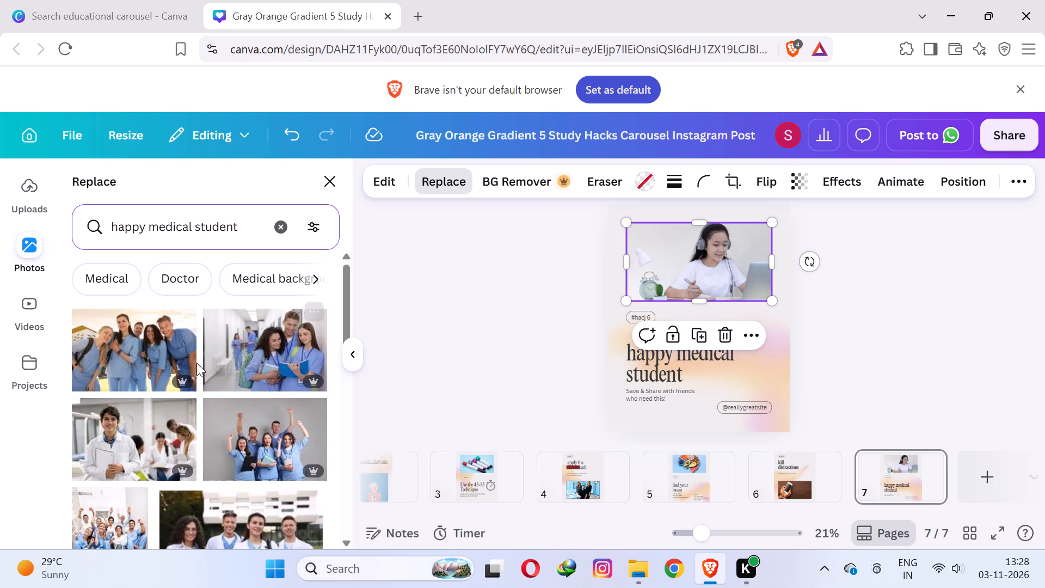
{"action": "left_click", "coordinate": [160, 439]}
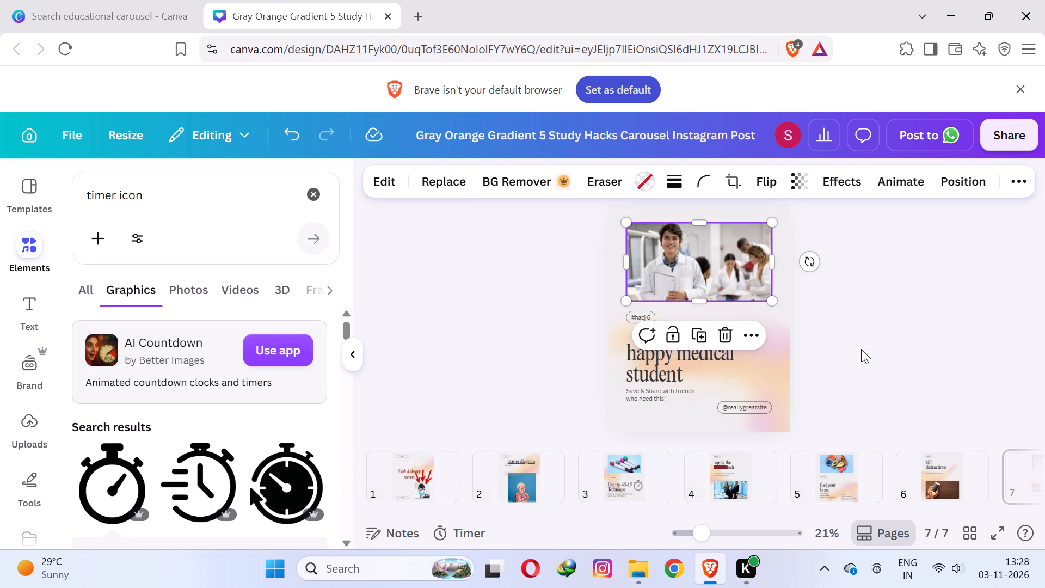
{"action": "left_click", "coordinate": [861, 349]}
{"action": "double_click", "coordinate": [741, 406]}
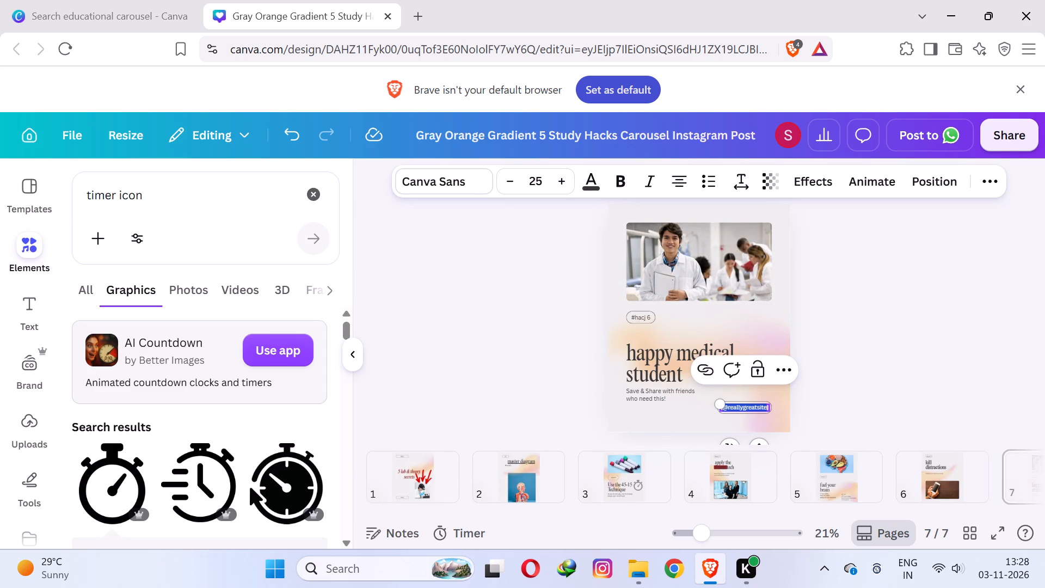
{"action": "left_click", "coordinate": [765, 406]}
{"action": "key", "text": "BackSpace"}
{"action": "key", "text": "BackSpace"}
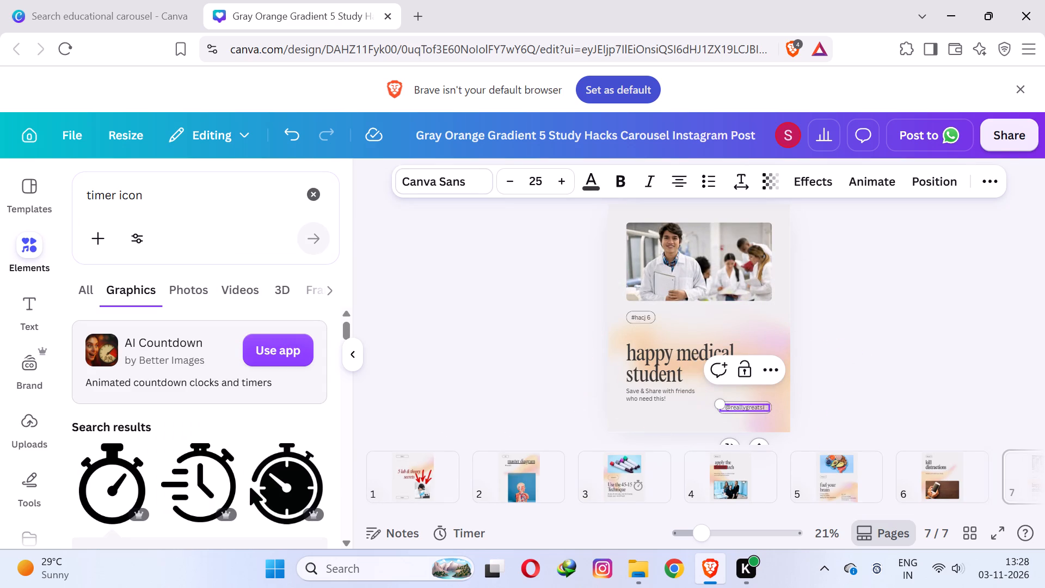
{"action": "key", "text": "BackSpace"}
{"action": "key", "text": "BackSpace"}
{"action": "key", "text": "BackSpace"}
{"action": "key", "text": "BackSpace"}
{"action": "key", "text": "BackSpace"}
{"action": "key", "text": "BackSpace"}
{"action": "key", "text": "BackSpace"}
{"action": "key", "text": "BackSpace"}
{"action": "key", "text": "BackSpace"}
{"action": "key", "text": "BackSpace"}
{"action": "key", "text": "BackSpace"}
{"action": "key", "text": "BackSpace"}
{"action": "key", "text": "BackSpace"}
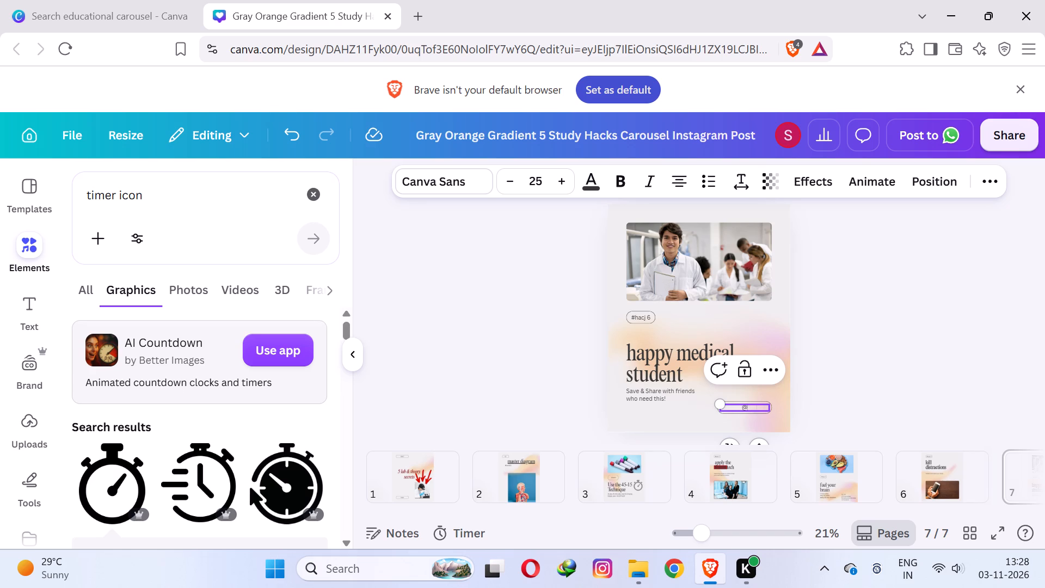
{"action": "type", "text": "khan"}
{"action": "left_click", "coordinate": [999, 365]}
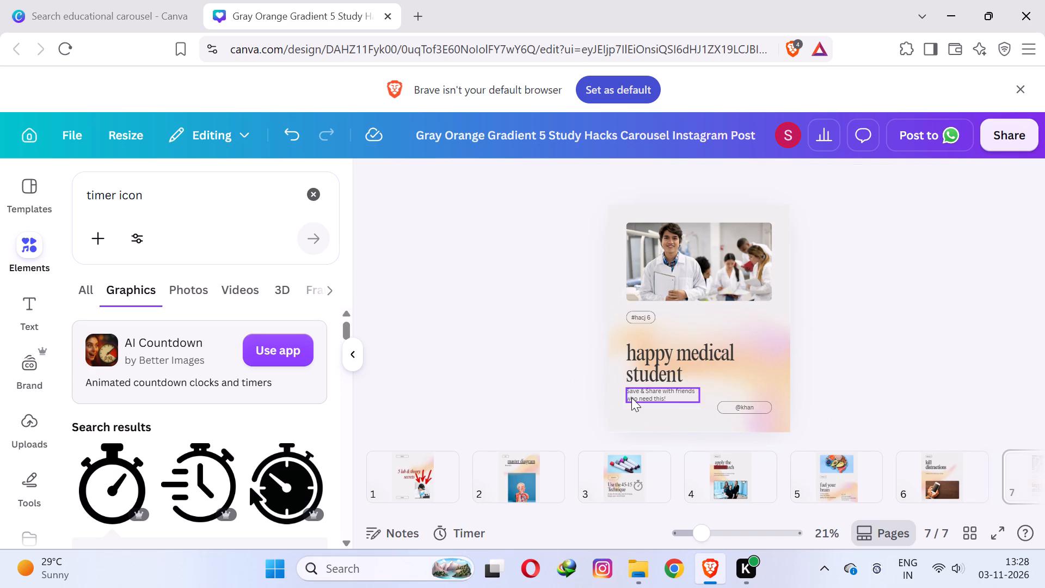
Move page 7's "Save & Share with friends who need this!" text slightly down, away from the heading.
{"action": "left_click_drag", "start_coordinate": [631, 397], "coordinate": [635, 403]}
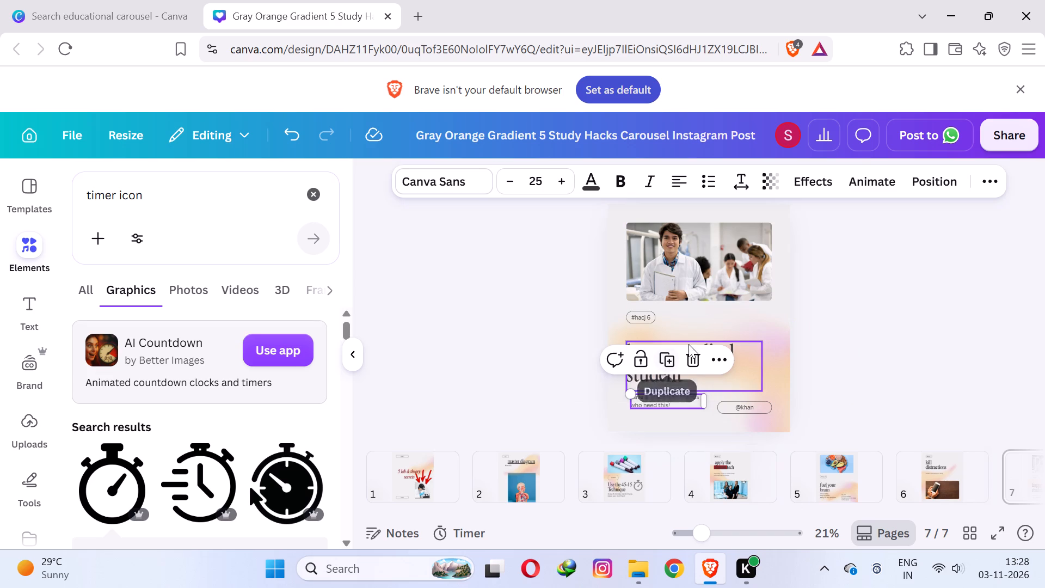
Apply the Block text animation to page 7's "happy medical student" heading.
{"action": "left_click", "coordinate": [1010, 301]}
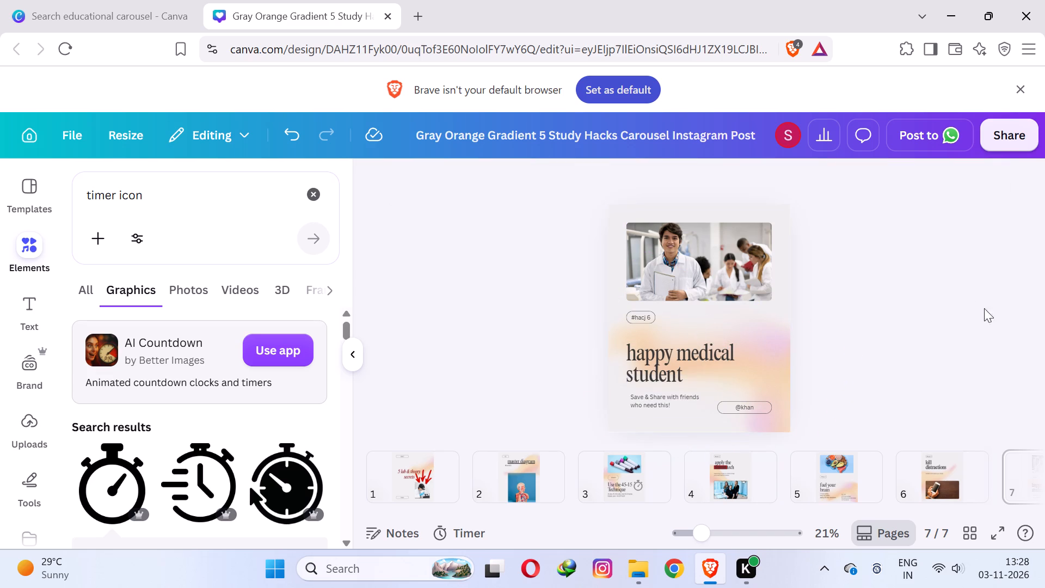
{"action": "left_click", "coordinate": [685, 280]}
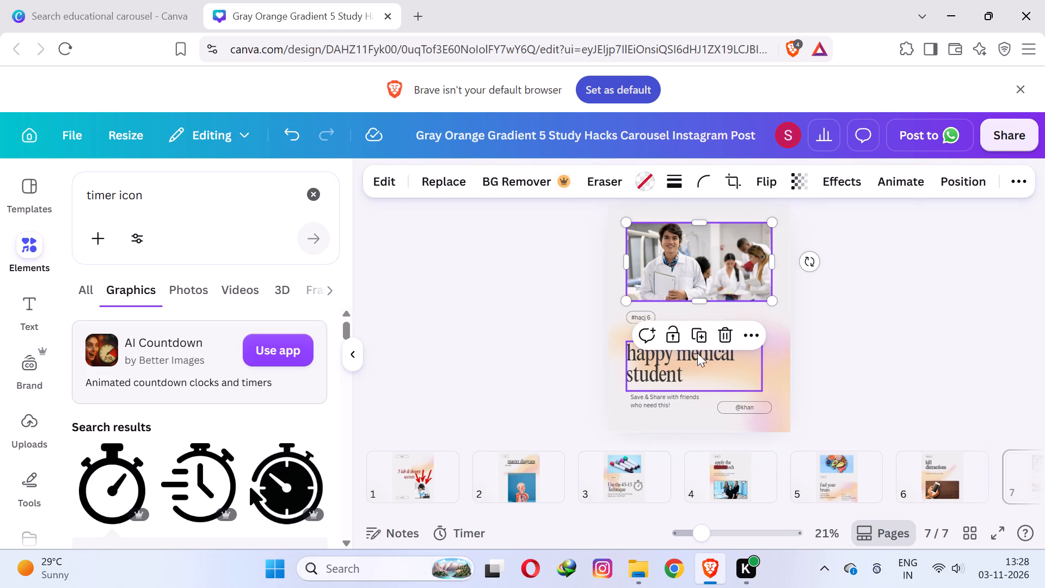
{"action": "left_click", "coordinate": [669, 366]}
{"action": "left_click", "coordinate": [871, 176]}
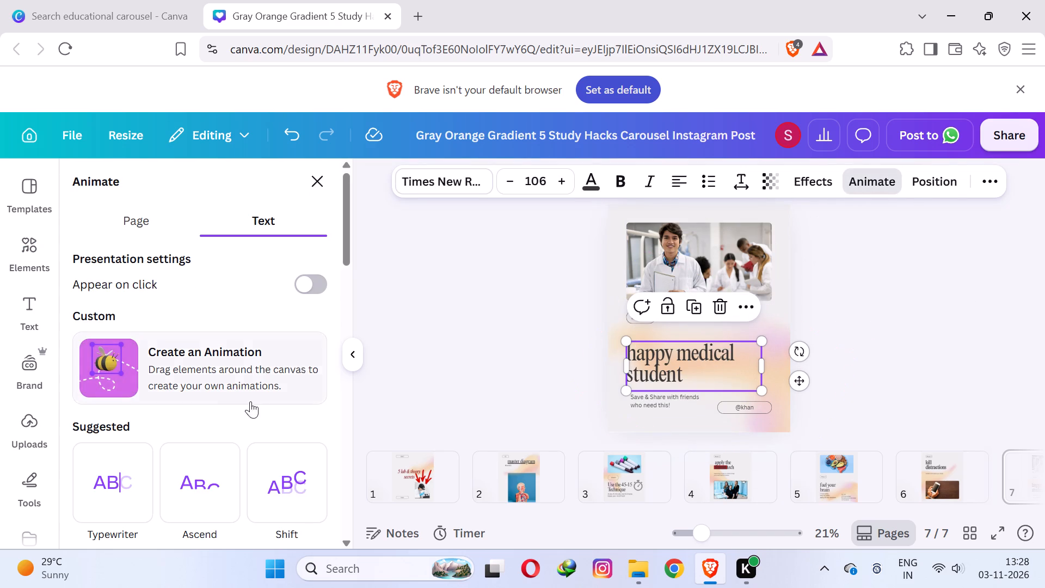
{"action": "scroll", "coordinate": [236, 413], "scroll_direction": "down", "scroll_amount": 3}
{"action": "left_click", "coordinate": [209, 356]}
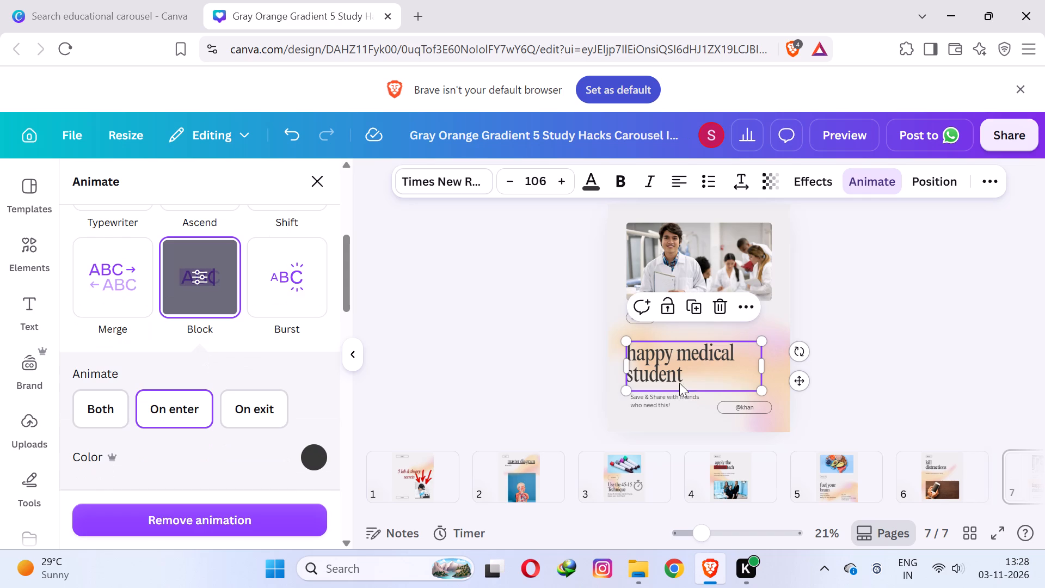
{"action": "left_click", "coordinate": [942, 299]}
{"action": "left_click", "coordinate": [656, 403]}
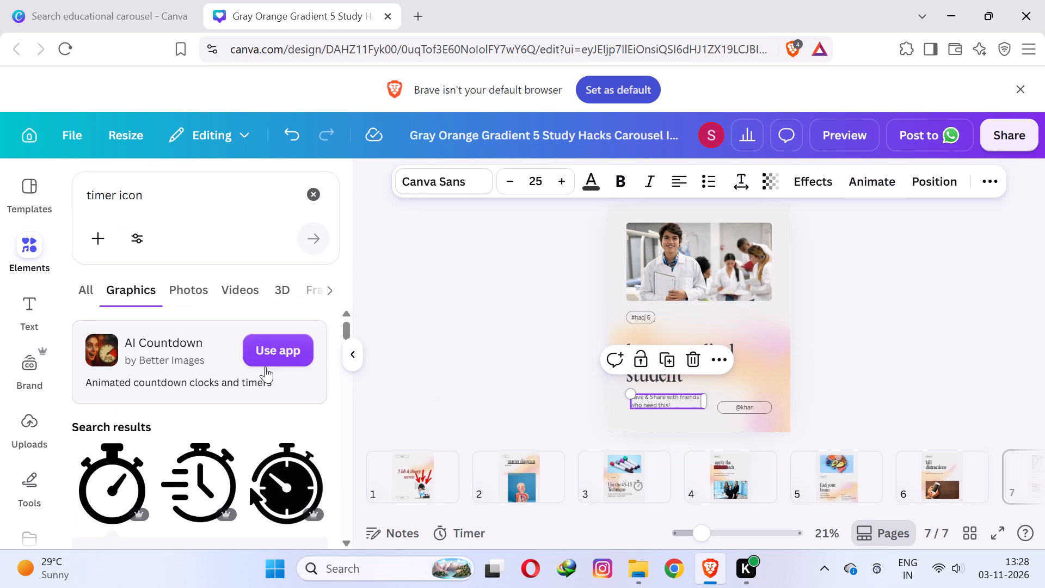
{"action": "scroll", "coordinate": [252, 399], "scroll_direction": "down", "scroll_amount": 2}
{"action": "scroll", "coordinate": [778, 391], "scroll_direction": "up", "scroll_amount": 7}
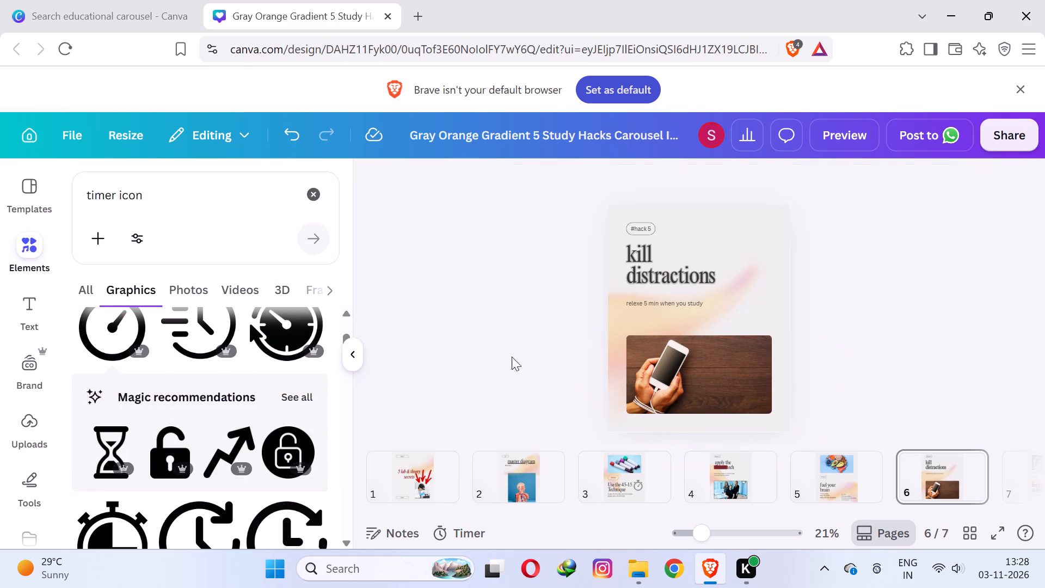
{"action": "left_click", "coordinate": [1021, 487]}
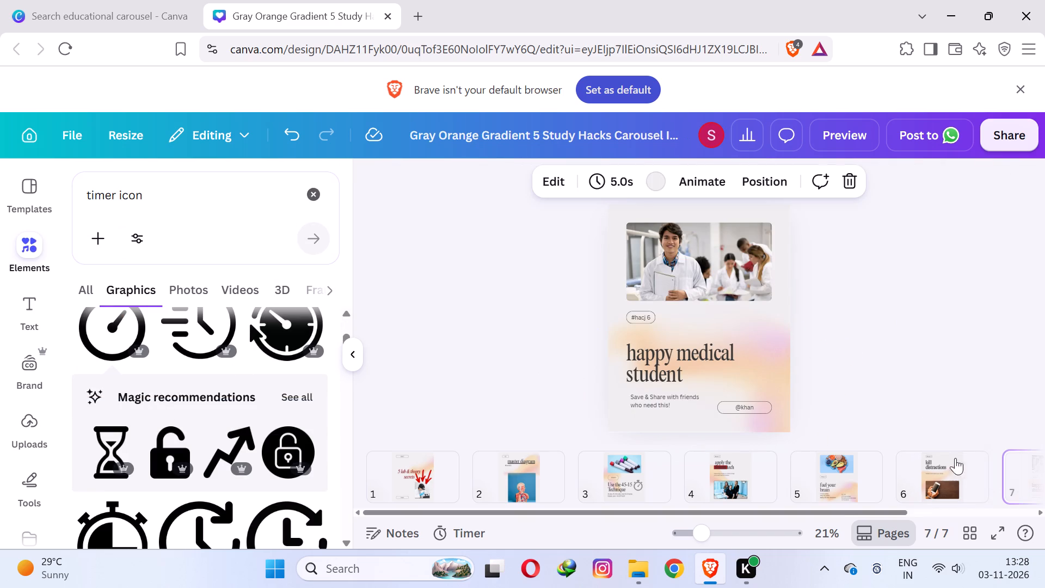